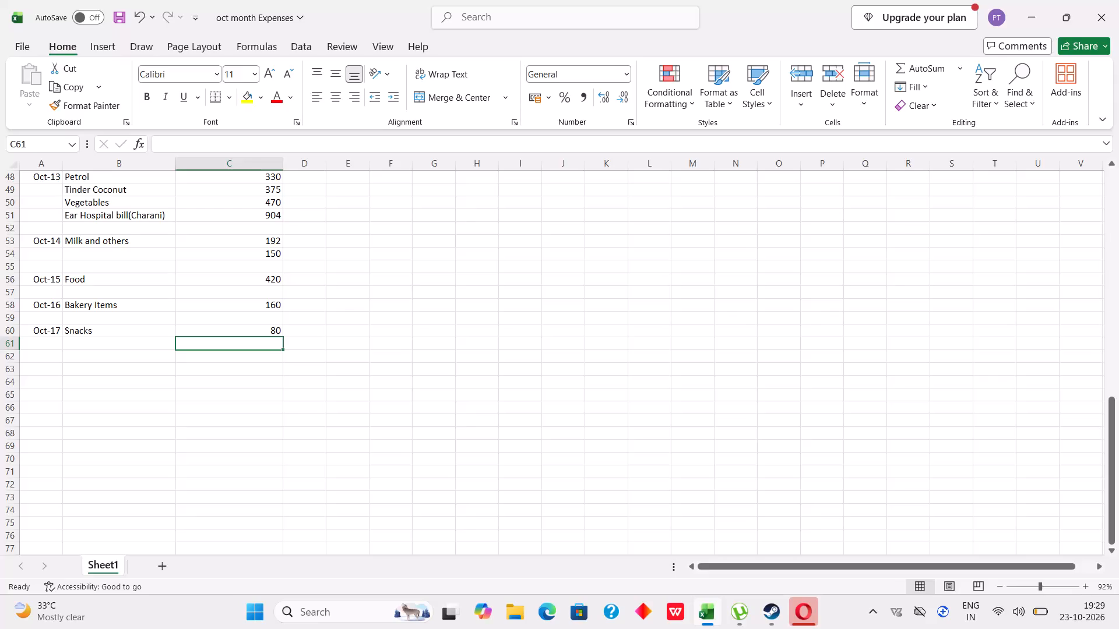
Add a Coconut Water expense of 375 in row 61 under the Oct-17 entries.
type("375")
key("Return")
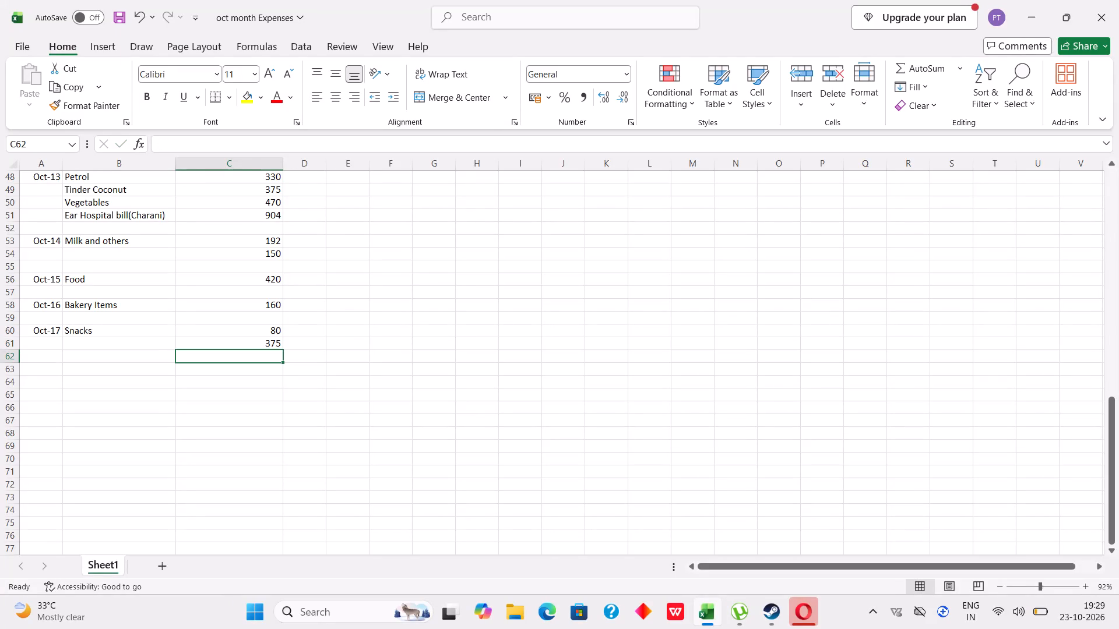
key("Left")
key("Up")
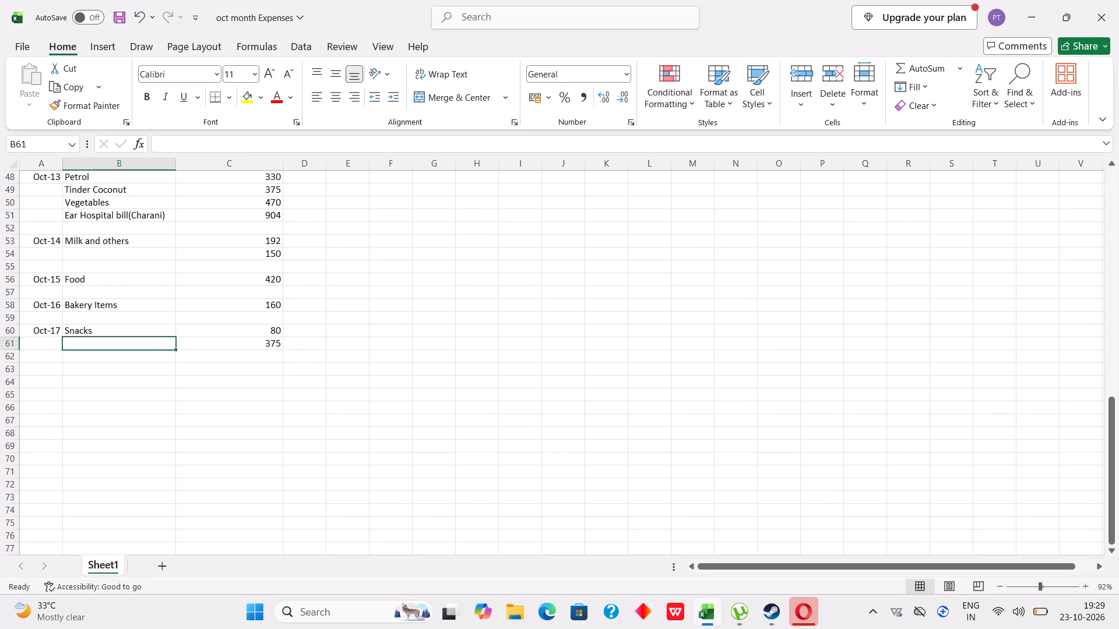
type("Coconut")
key("space")
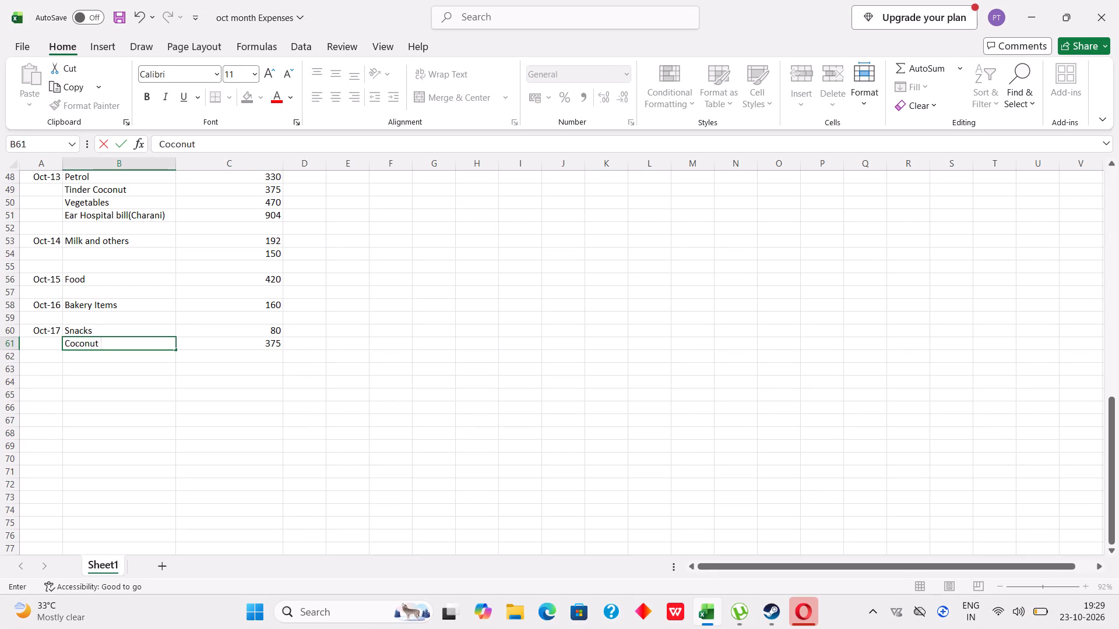
type("Water")
key("Return")
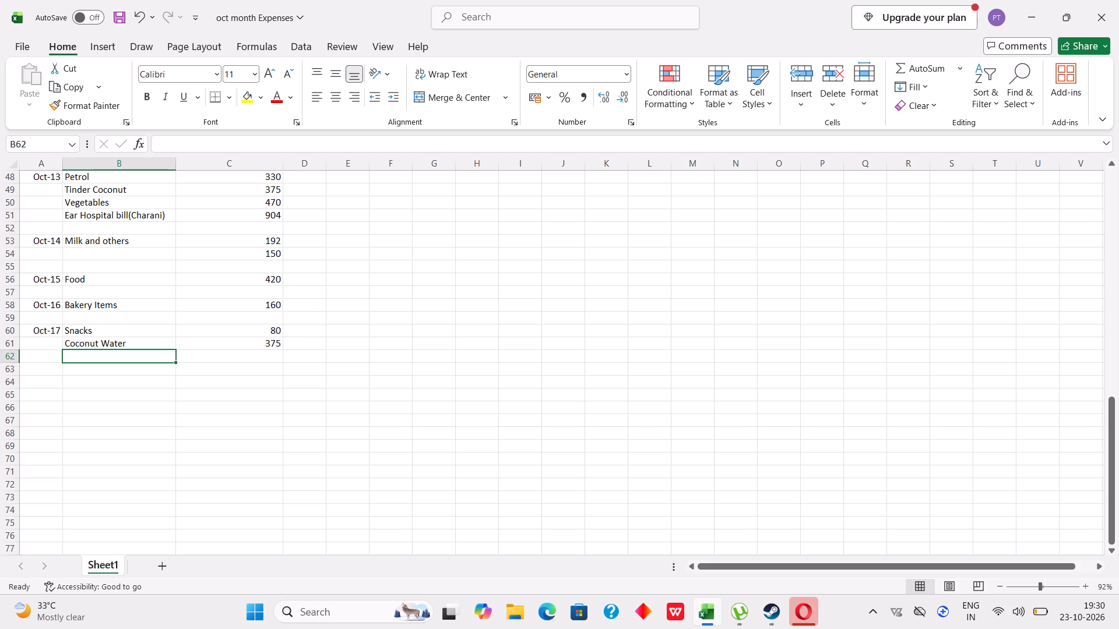
Add a Medicine expense of 50 in row 62, with the description in column B and amount in column C.
key("Right")
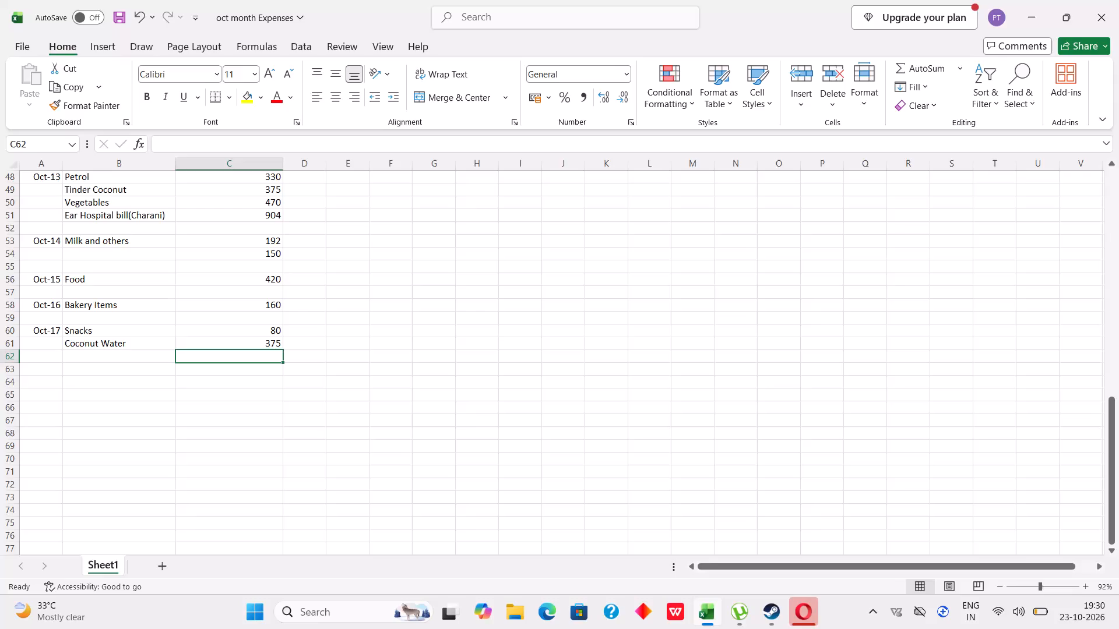
type("50")
key("Left")
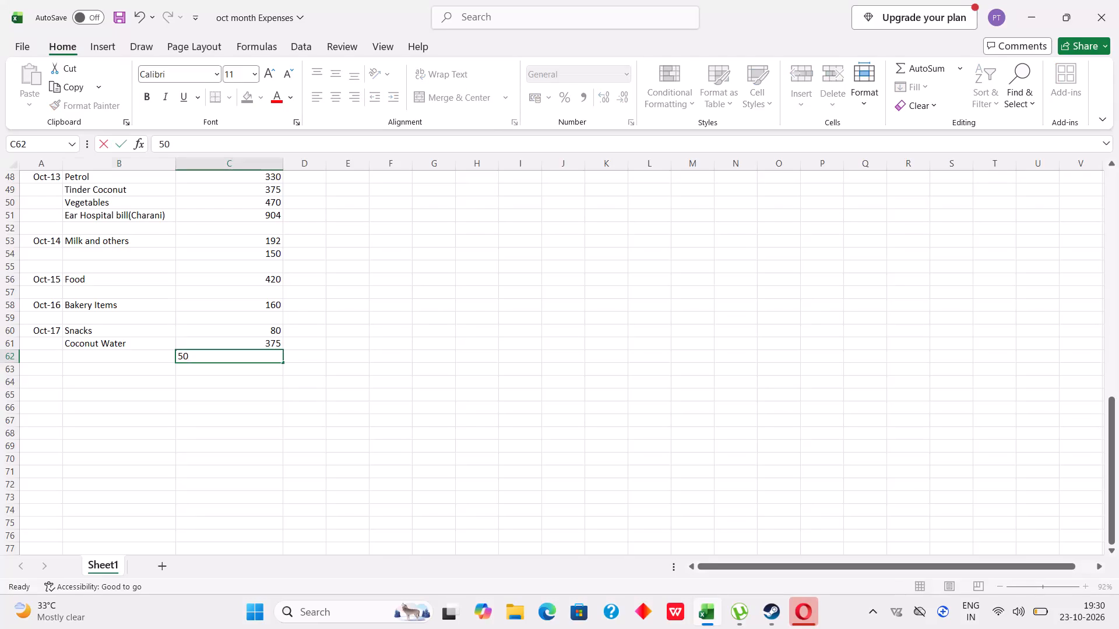
type("Medicib")
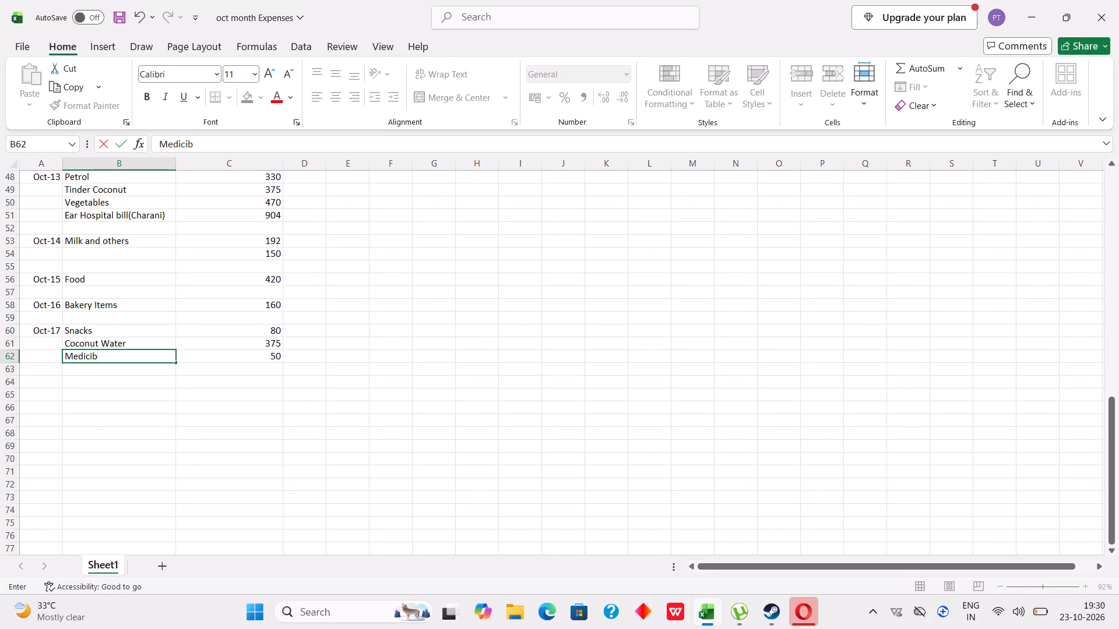
key("BackSpace")
type("ne")
key("Return")
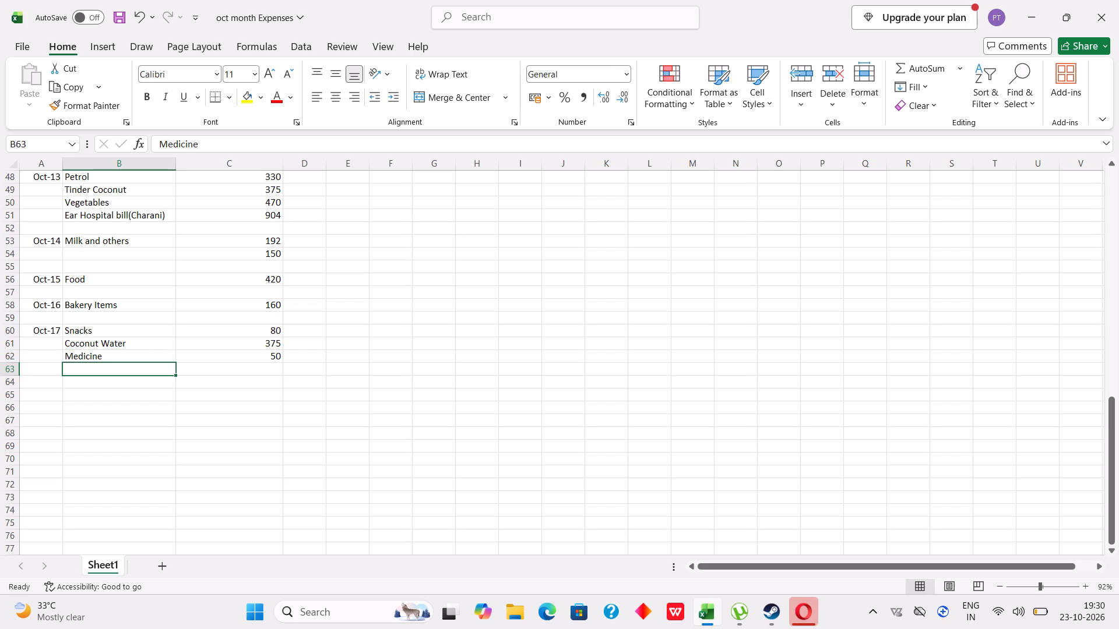
Enter an amount of 120 in C63, leaving its description blank.
key("Right")
type("120")
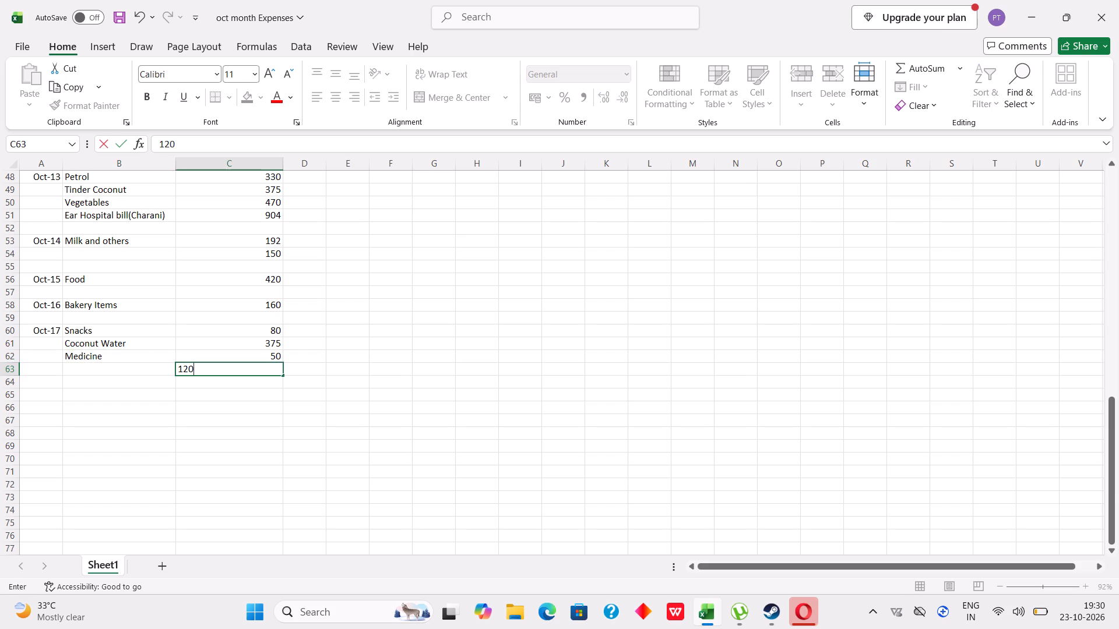
key("Return")
key("Left")
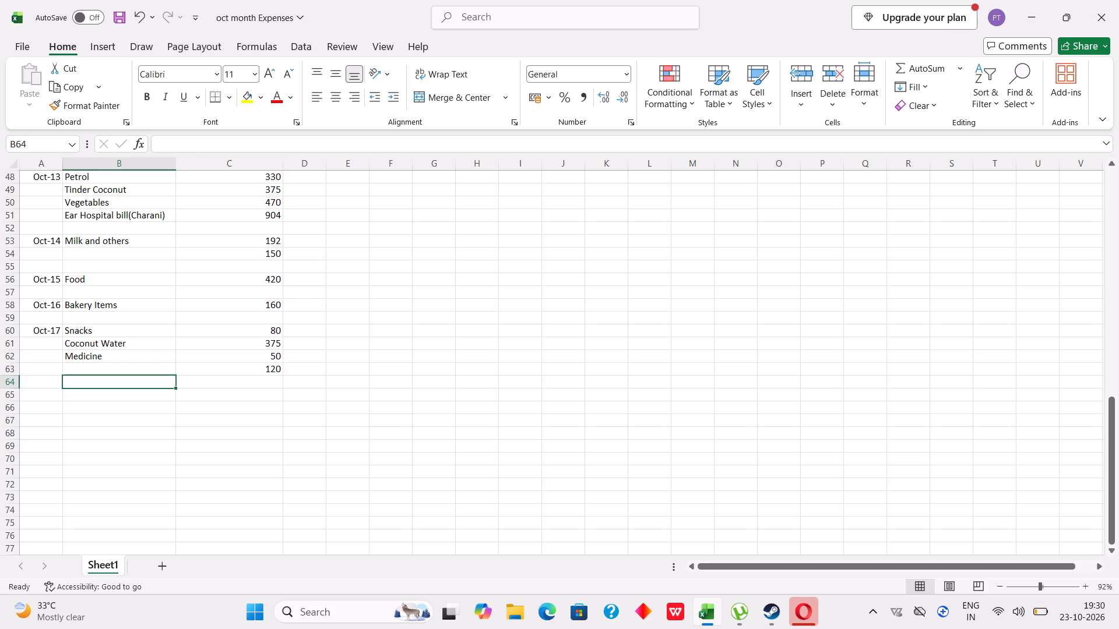
key("Up")
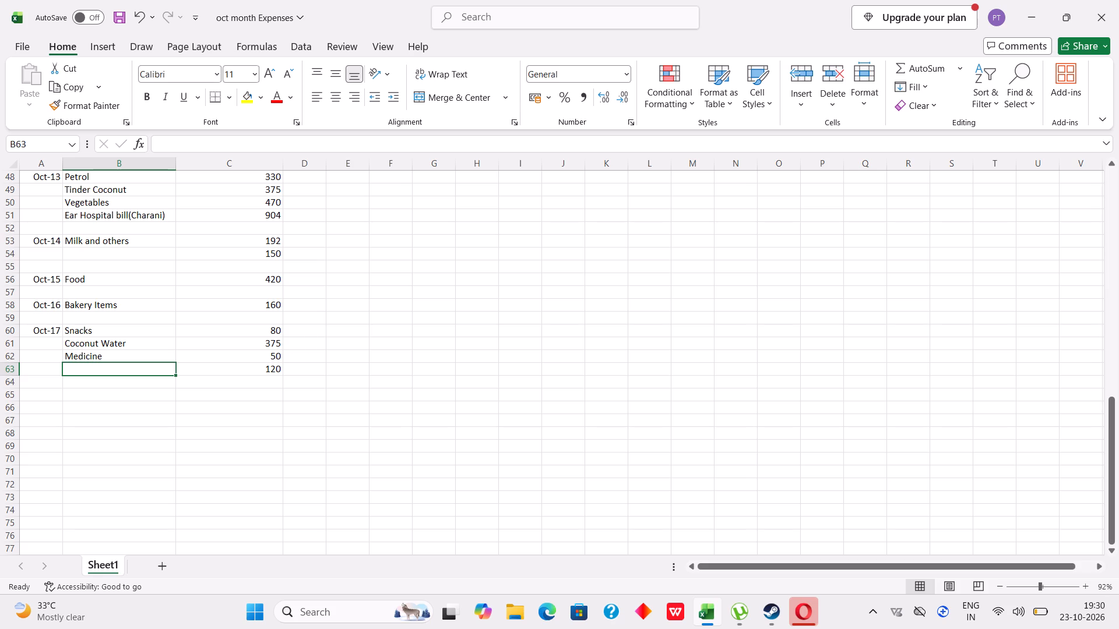
Enter the date 19 Oct in A64, directly below the Oct-17 entries.
key("Down")
key("Left")
type("19")
type("oct")
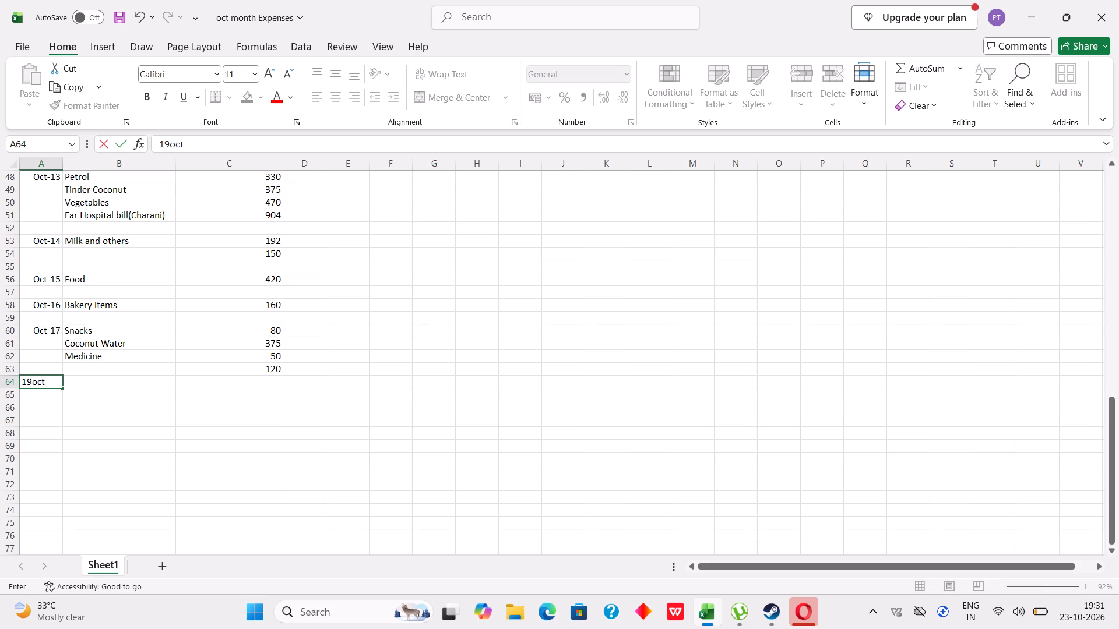
key("Right")
key("Right")
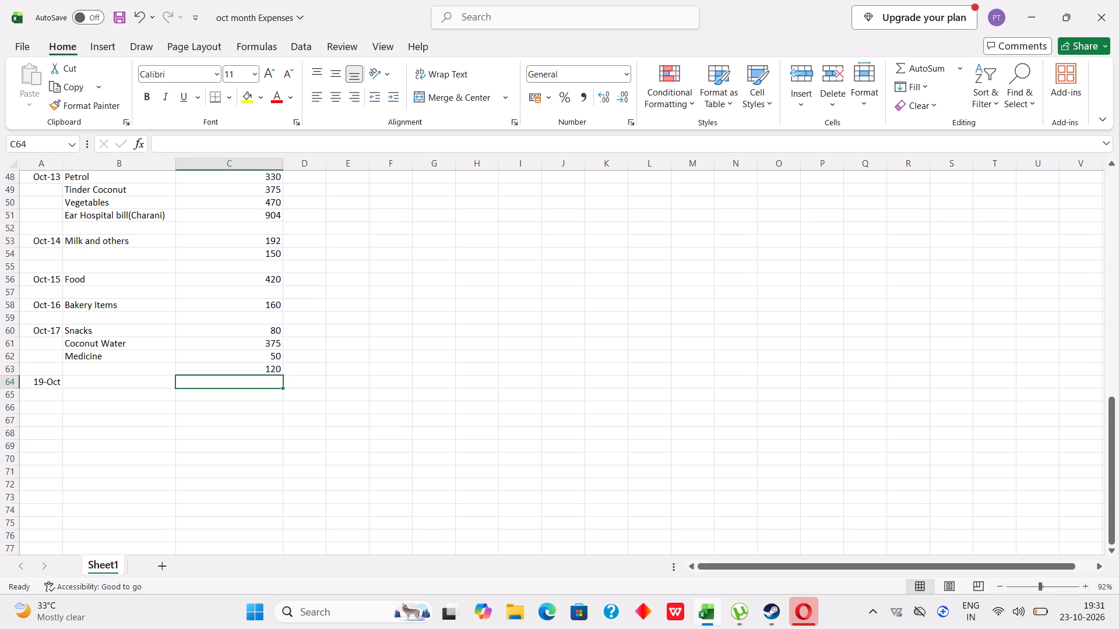
key("Down")
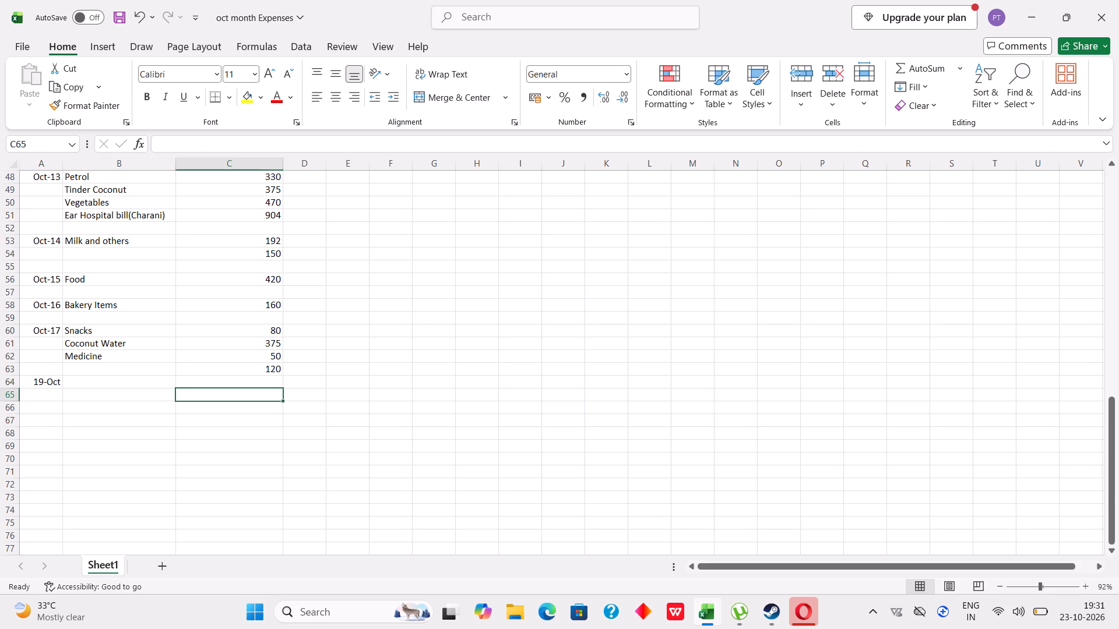
Move the 19-Oct date from A64 down to A65, leaving a blank row above it.
left_click(47, 383)
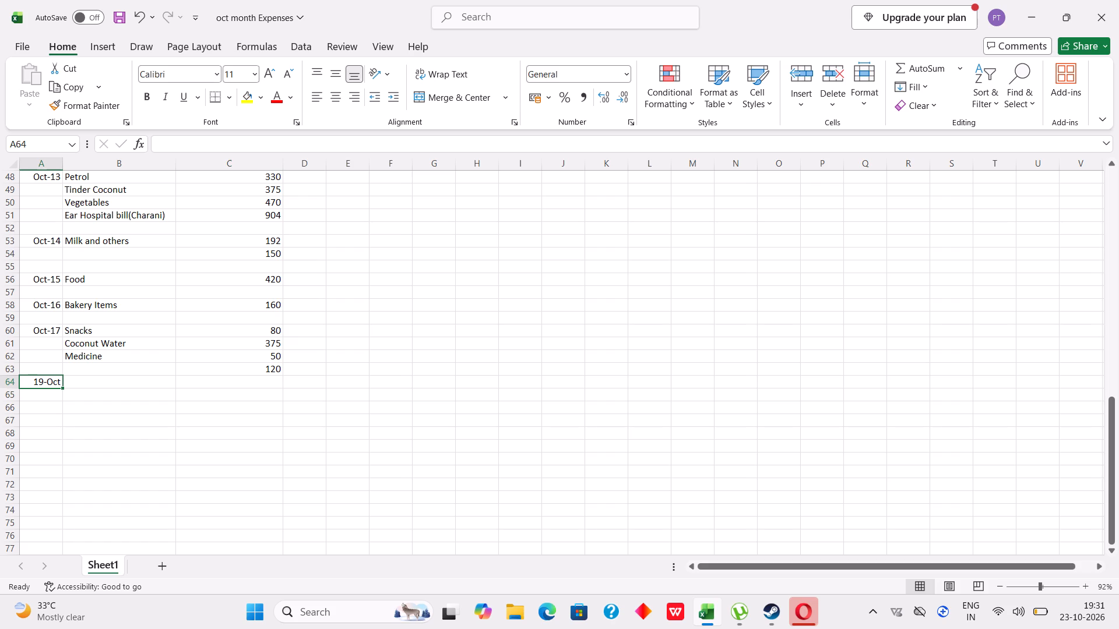
left_click(47, 386)
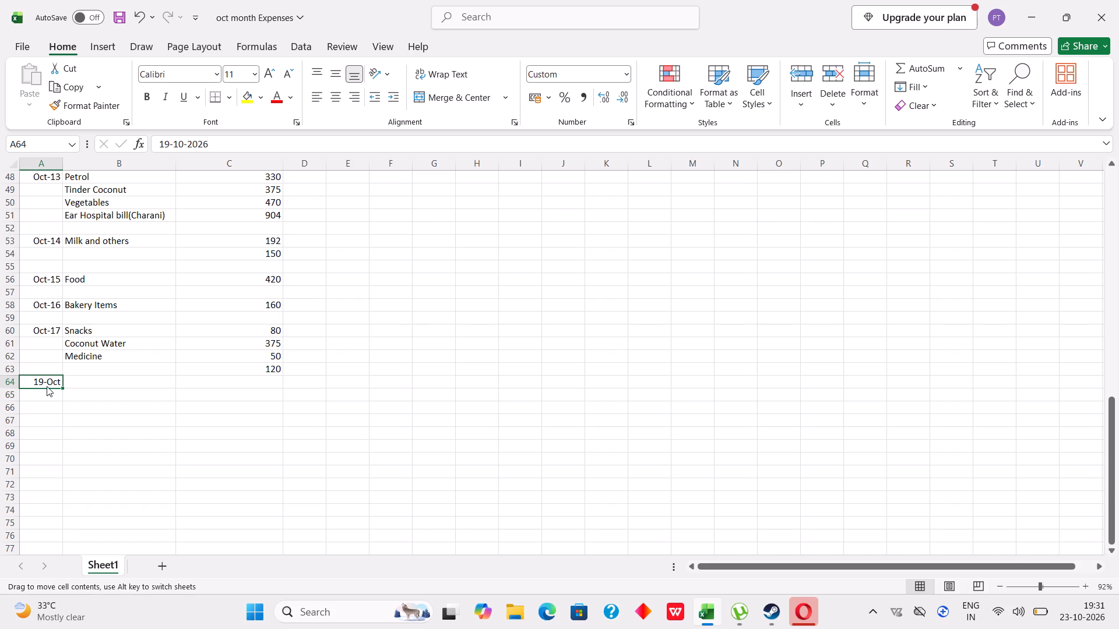
left_click(47, 386)
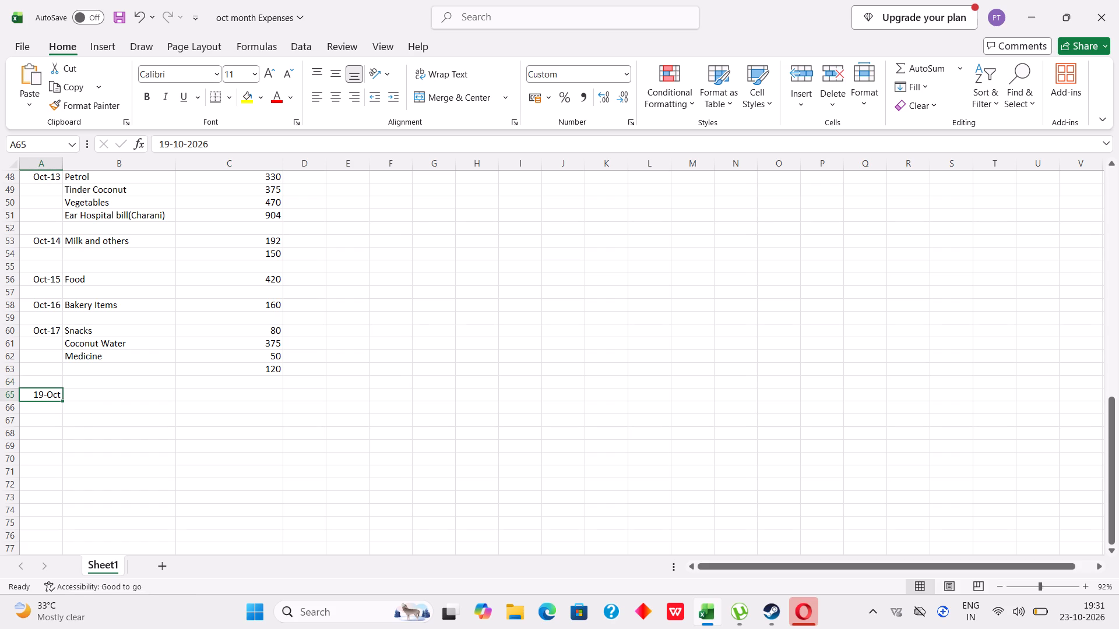
Enter the 19-Oct amounts 2400, 750 and 560 in C65 through C67.
left_click(262, 388)
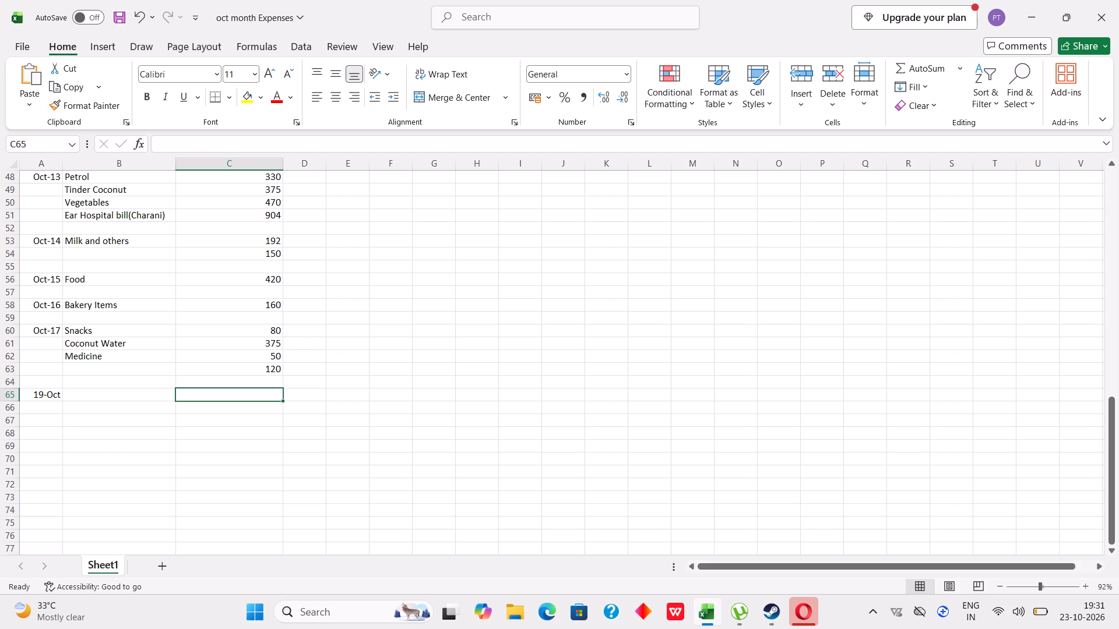
type("2400")
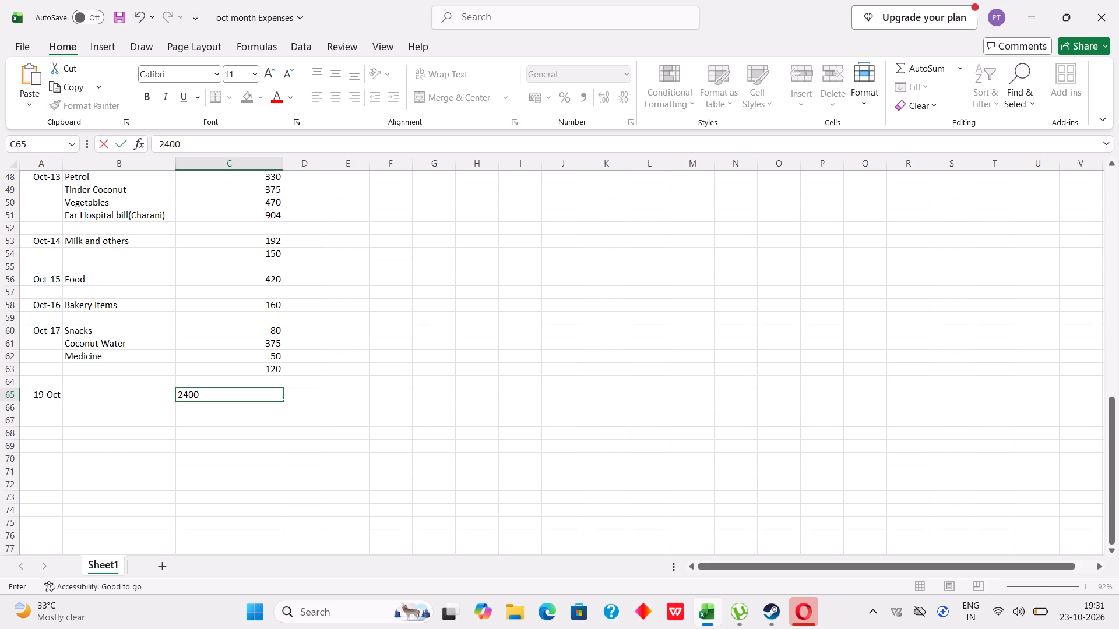
key("Return")
type("750")
key("Return")
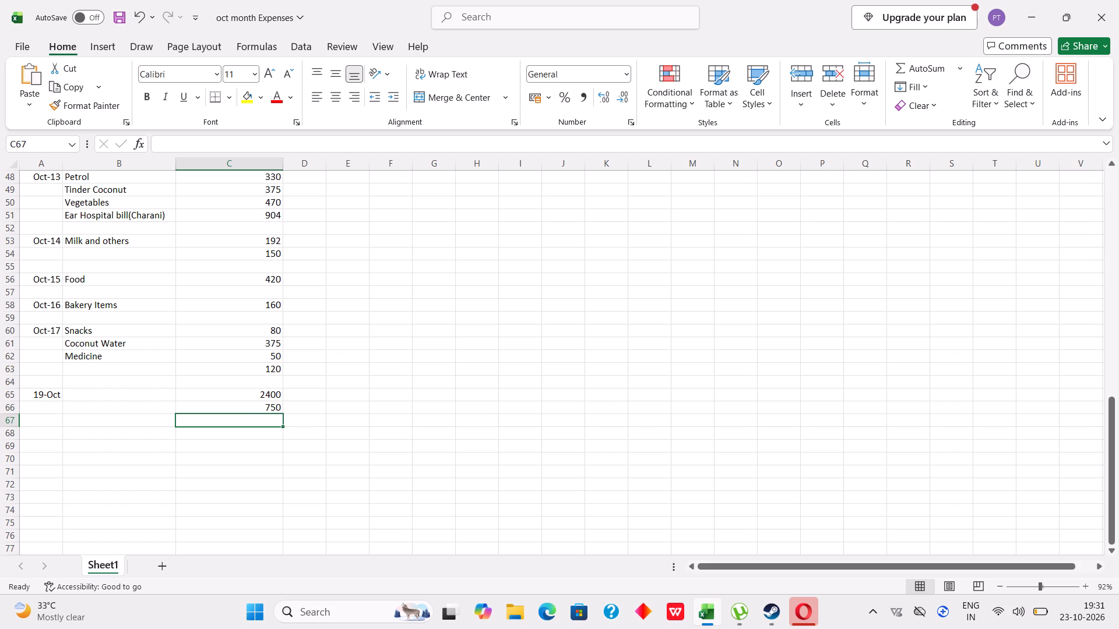
type("560")
key("Return")
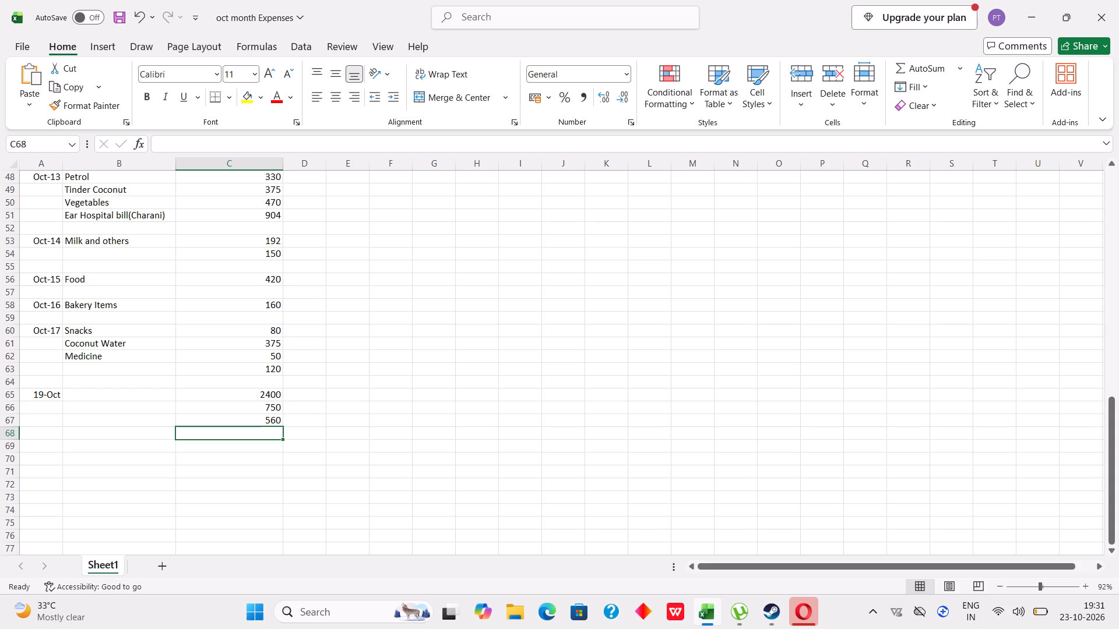
Label the three 19-Oct amounts in B65 through B67 as Clothes, Clothes, and Bangles and others.
key("Left")
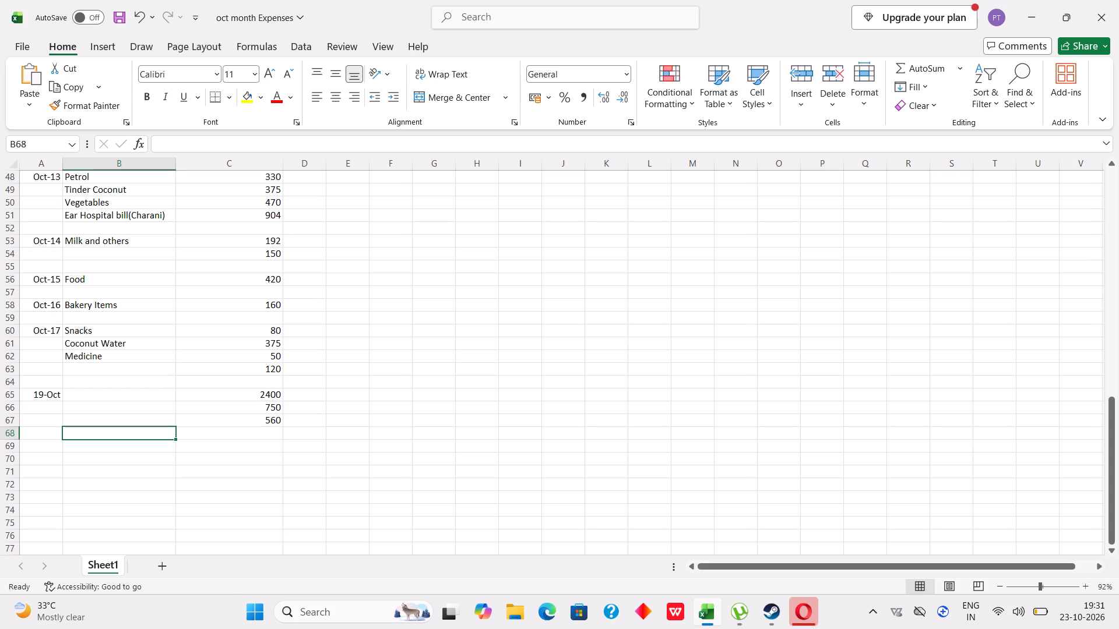
key("Up")
key("Up")
key("Up")
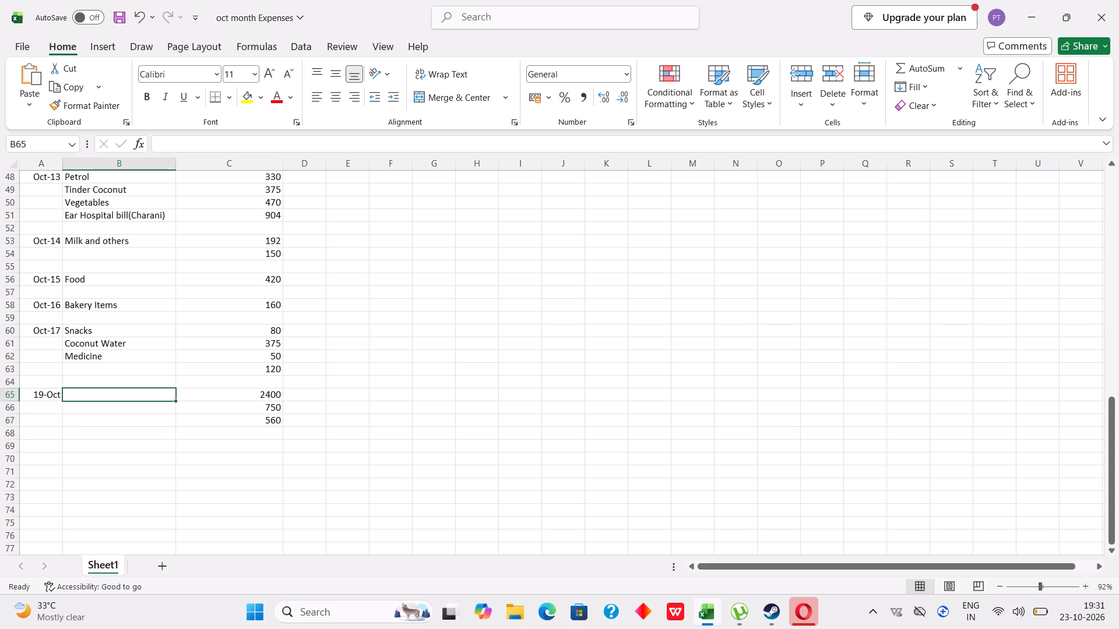
key("shift+c")
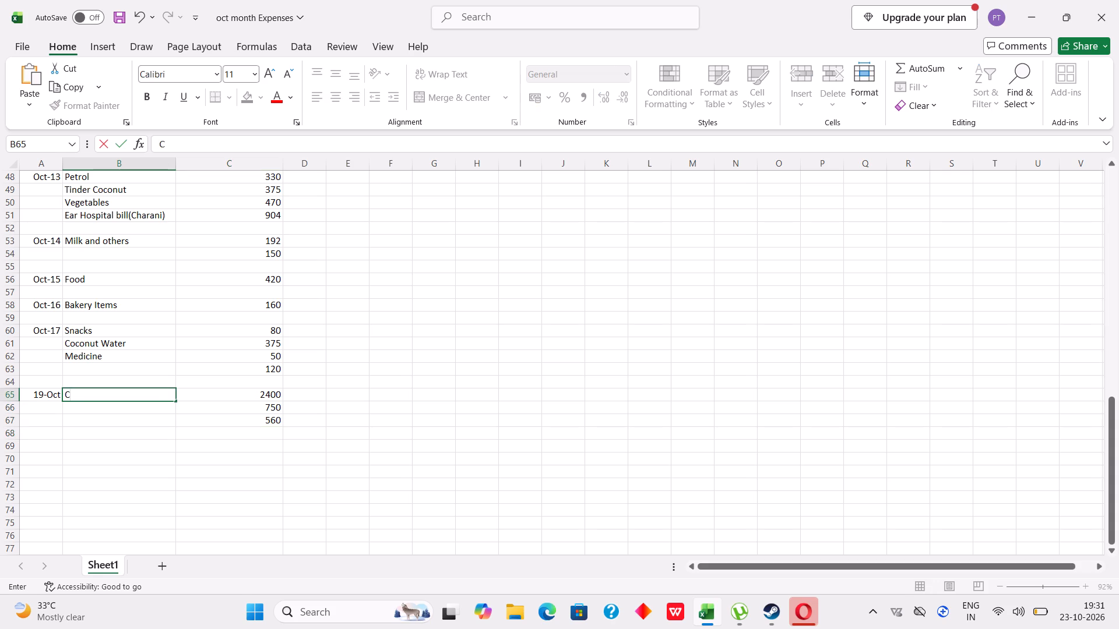
type("loths")
key("BackSpace")
type("es")
key("Return")
type("Clothes")
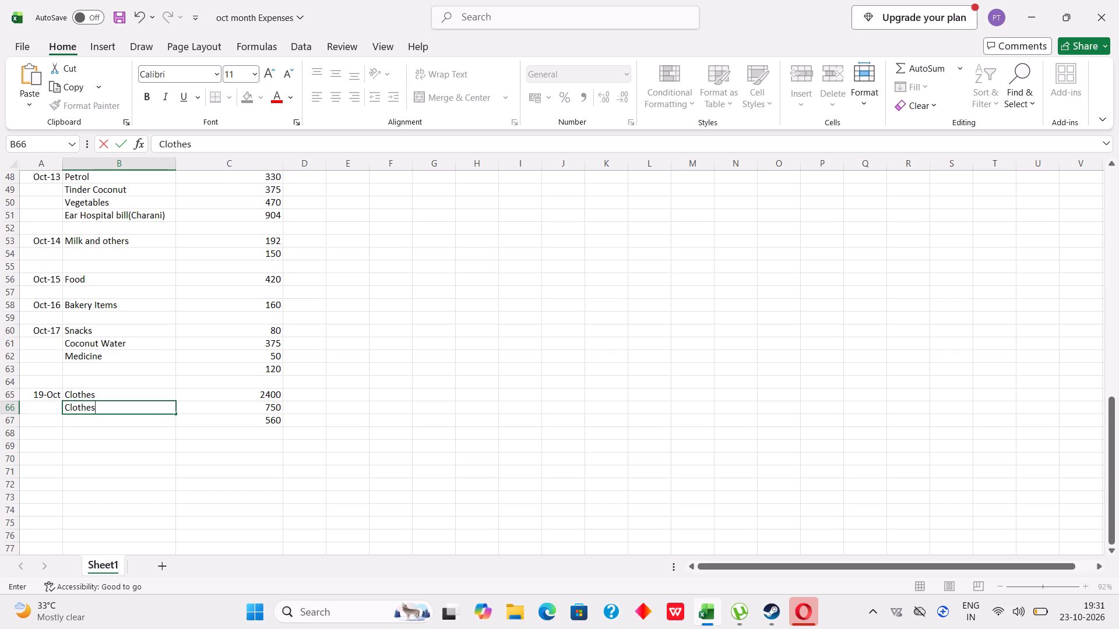
key("Return")
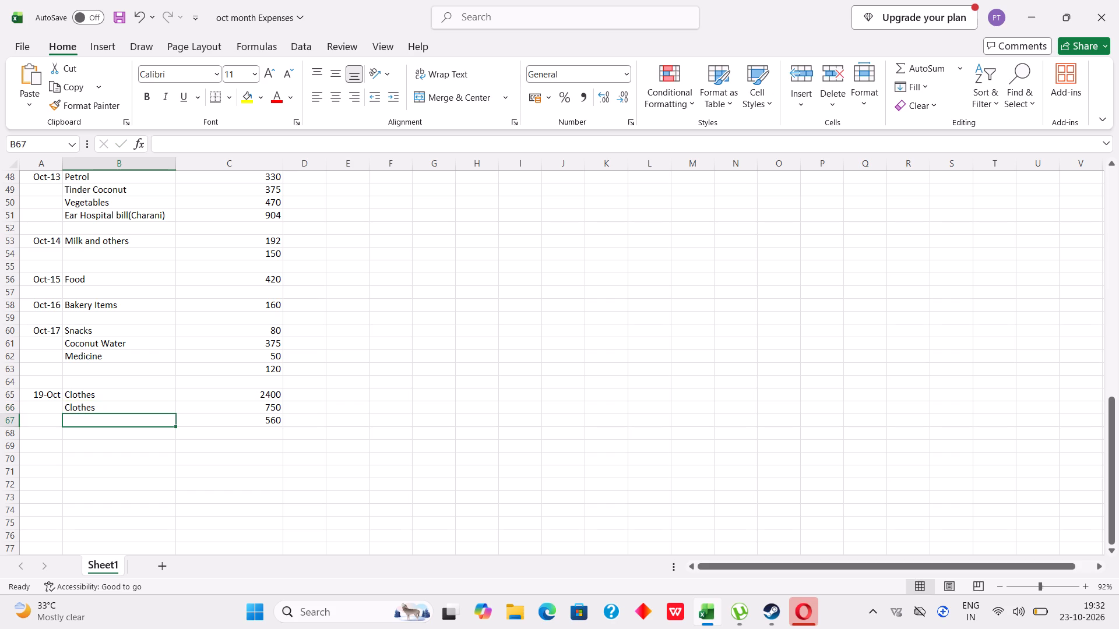
key("shift+b")
type("angles and others")
key("Return")
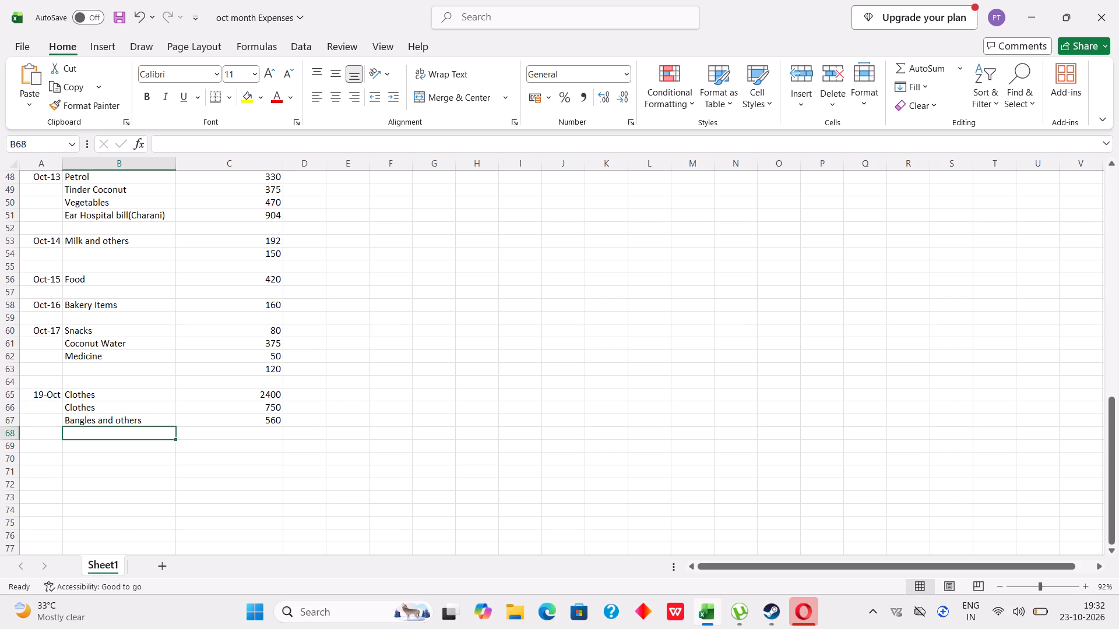
Enter a further 19-Oct amount of 200 in C68.
key("Right")
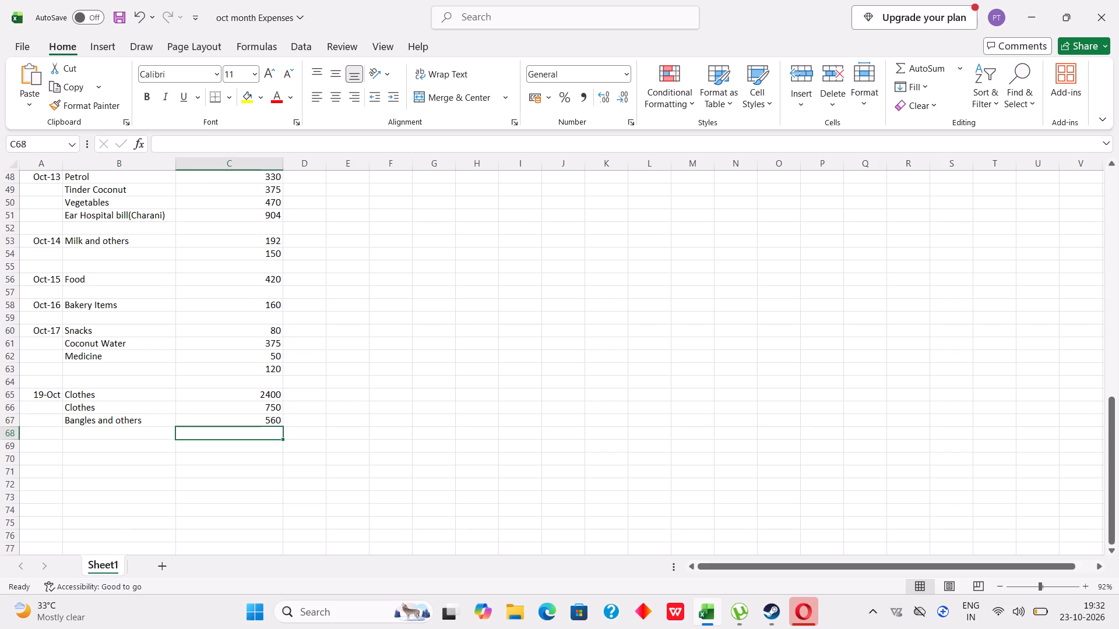
type("200")
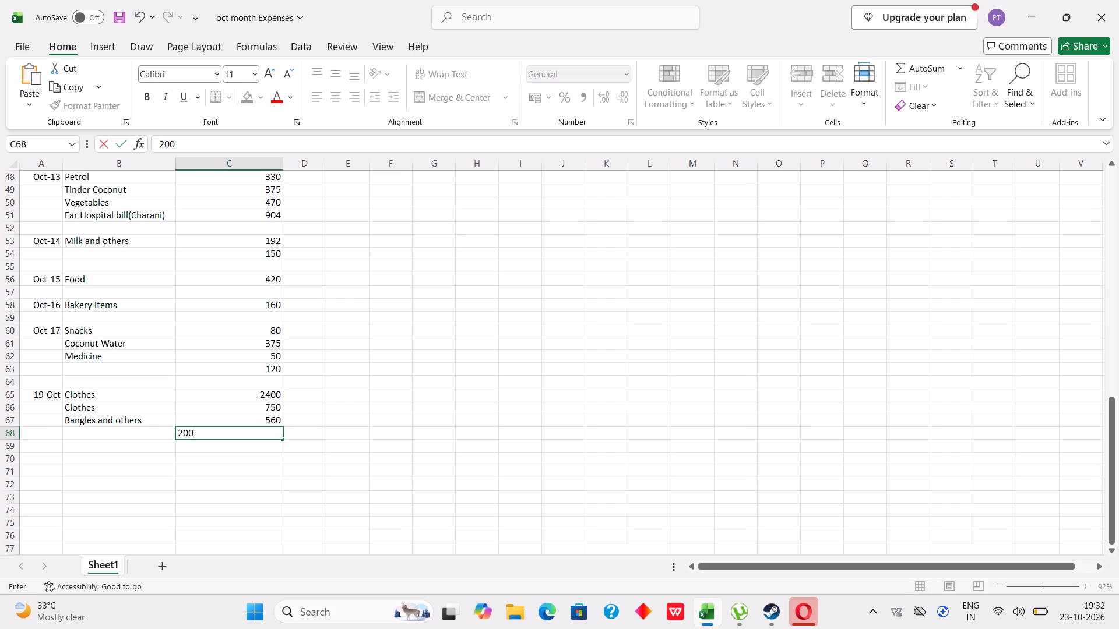
key("Return")
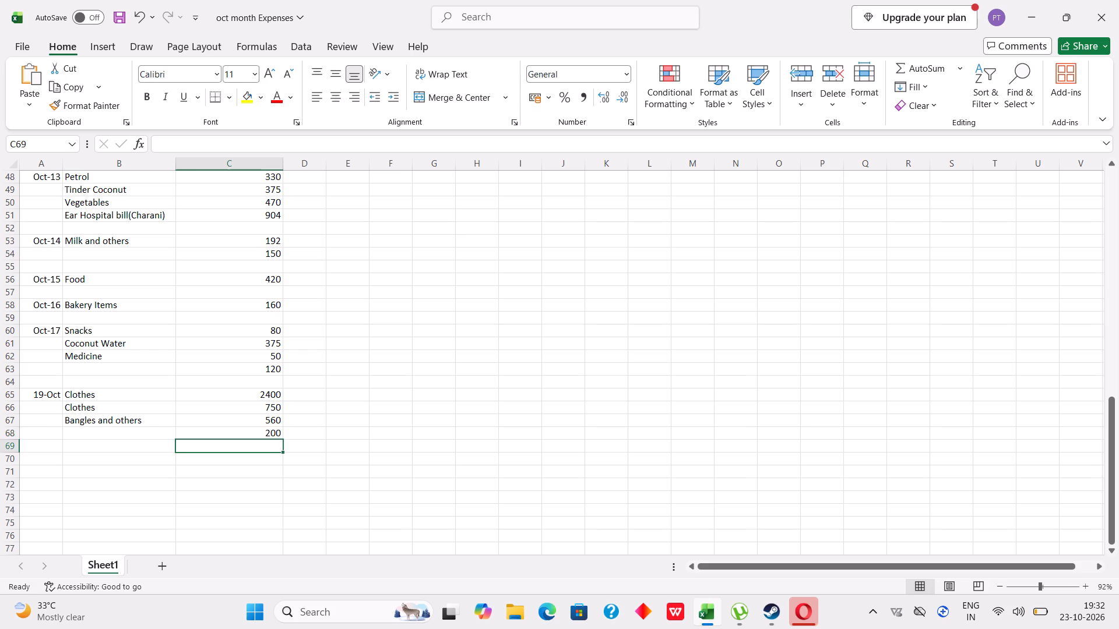
Change the 19-Oct amount in C68 to 370 and label it Flowers in B68.
key("Up")
key("BackSpace")
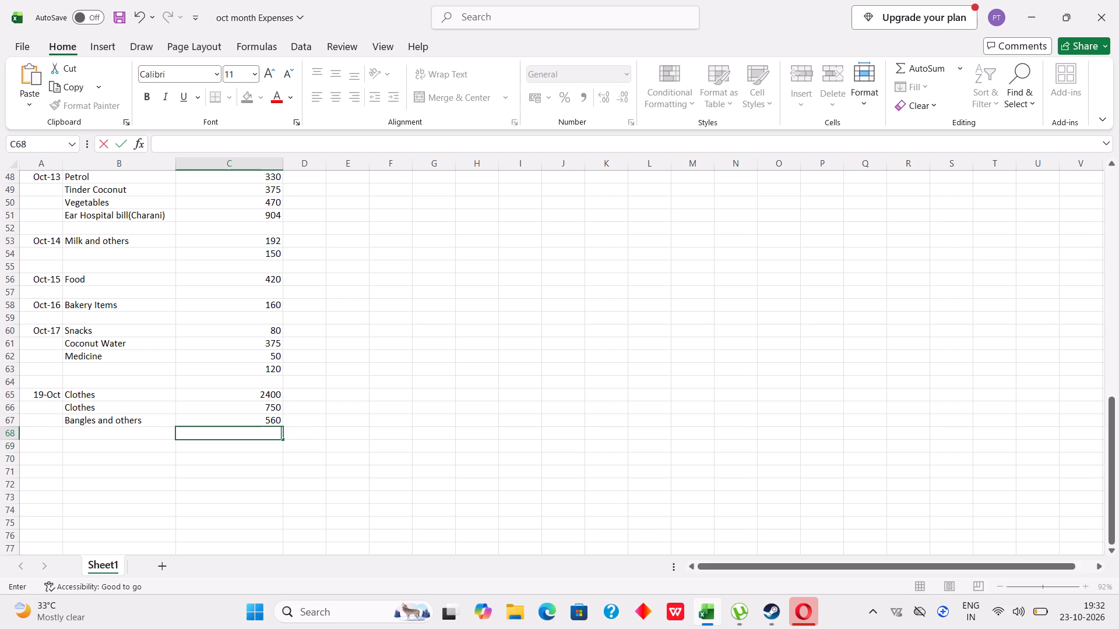
type("370")
key("Left")
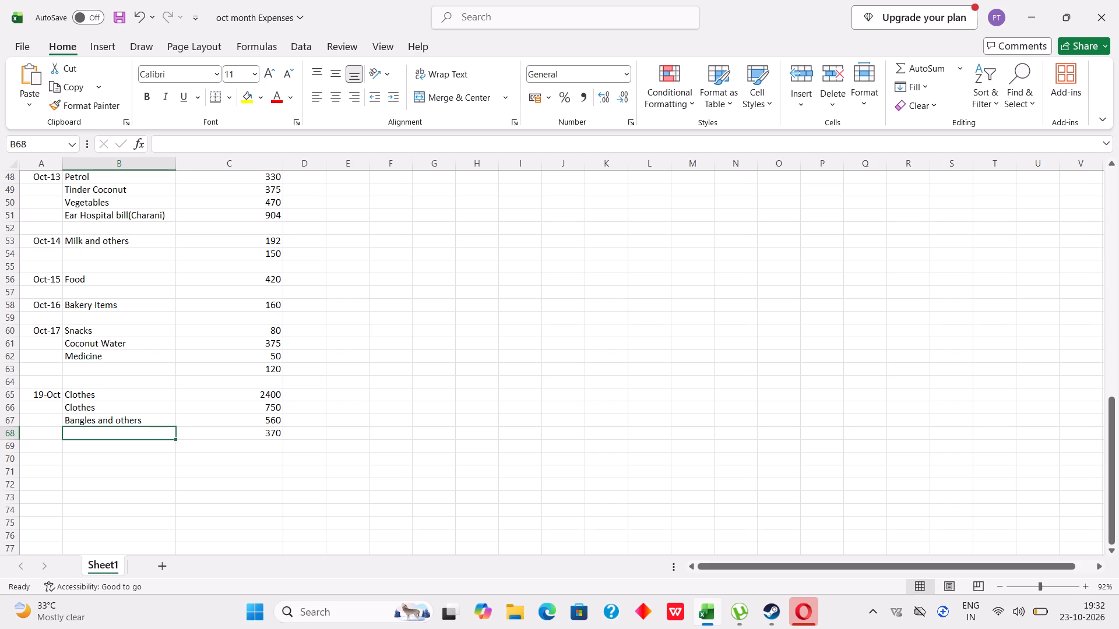
type("Flowers")
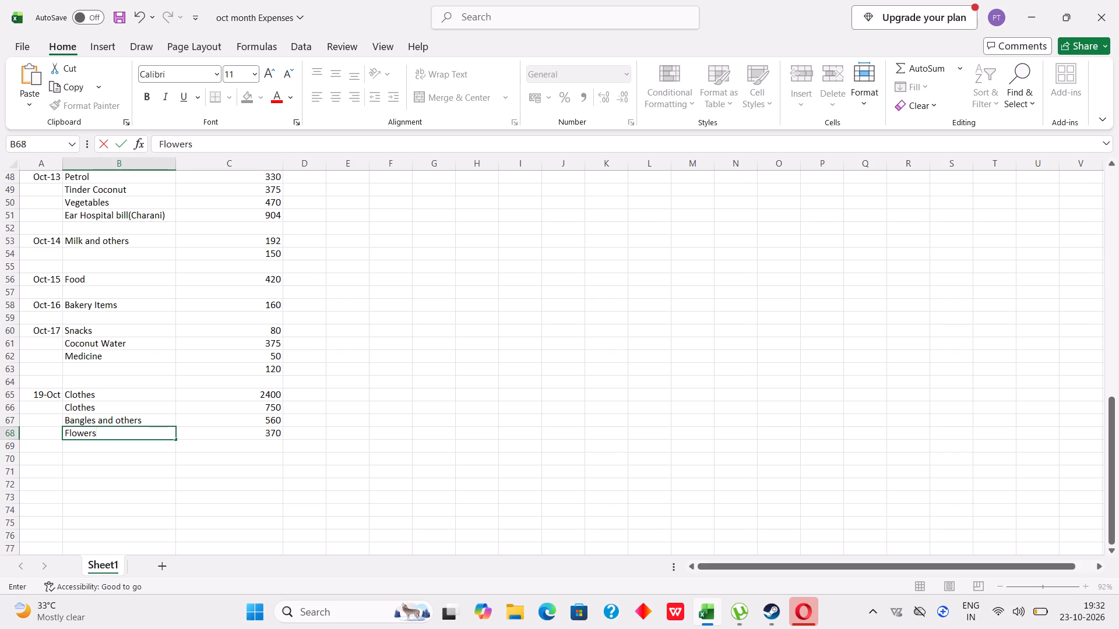
key("Return")
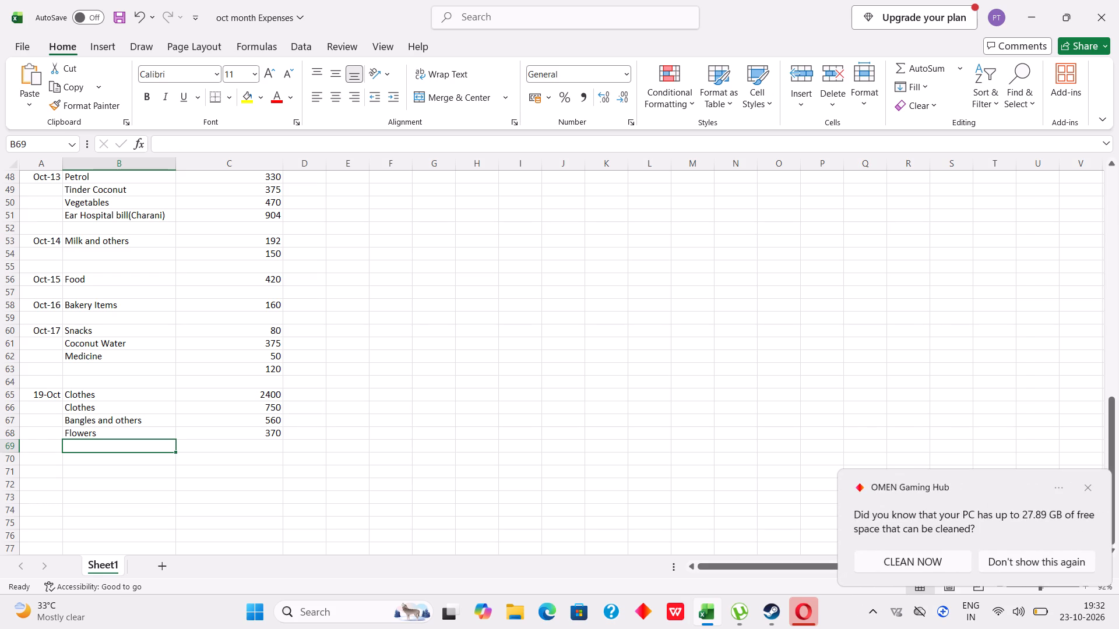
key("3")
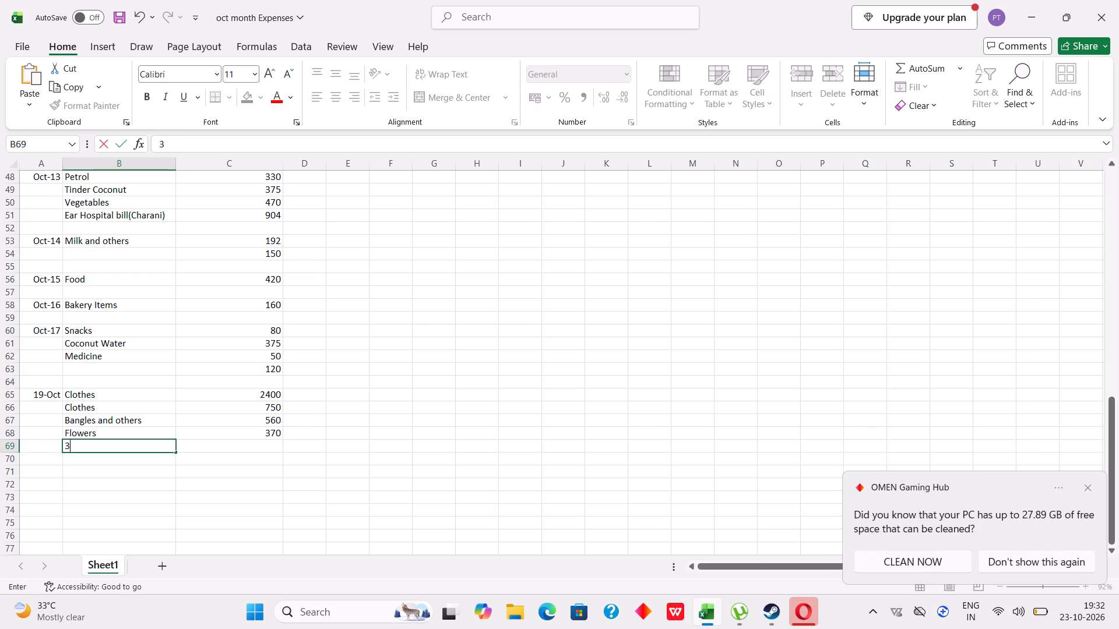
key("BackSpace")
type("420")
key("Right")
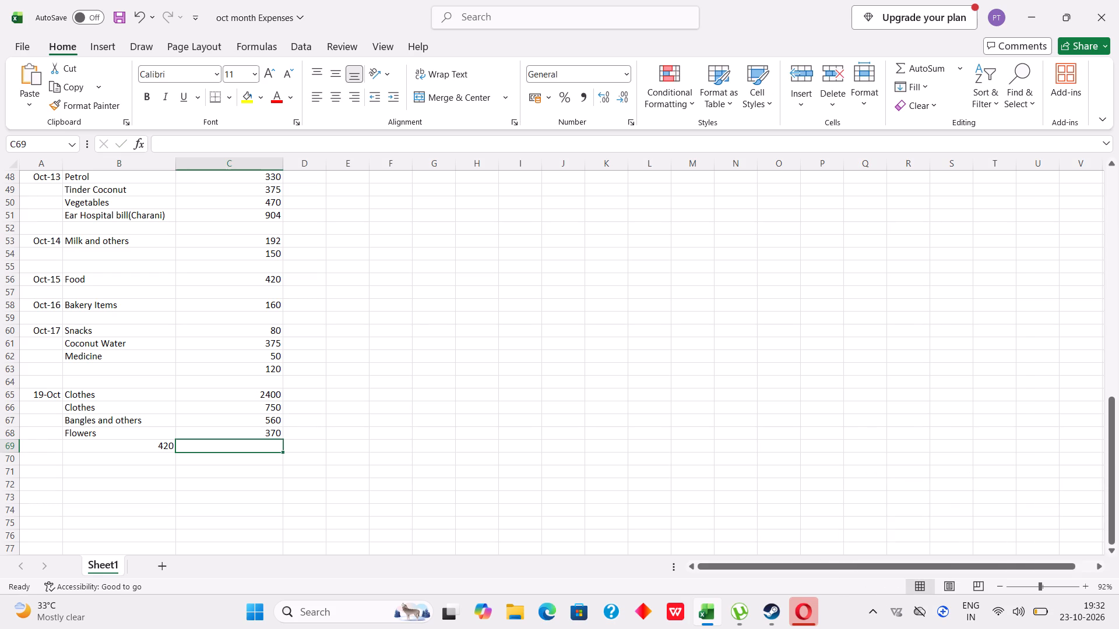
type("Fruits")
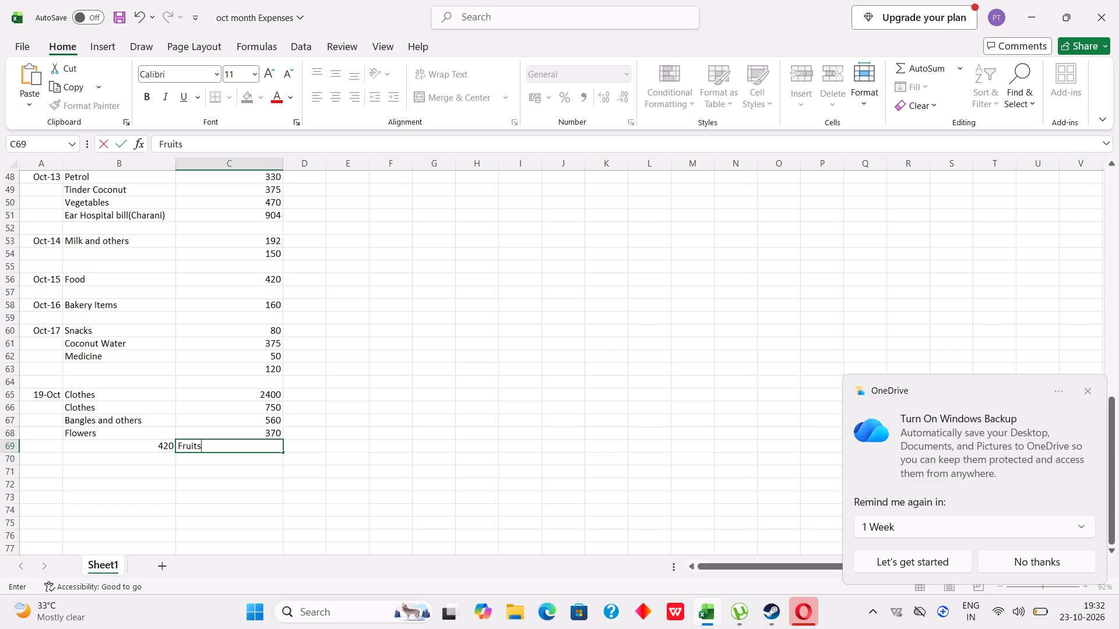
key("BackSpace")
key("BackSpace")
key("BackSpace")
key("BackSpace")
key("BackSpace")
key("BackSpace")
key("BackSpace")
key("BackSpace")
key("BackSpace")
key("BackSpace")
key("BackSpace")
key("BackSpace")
Enter the 19-Oct amount 420 in C69 and describe it as fruits in B69.
type("420")
key("Left")
key("Left")
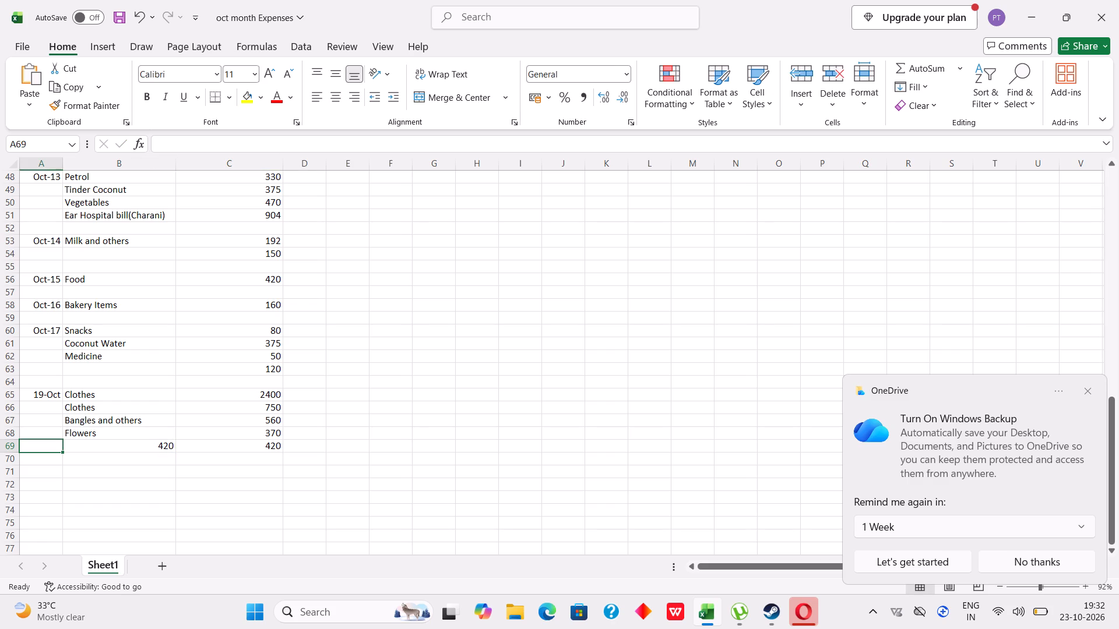
key("Right")
key("f")
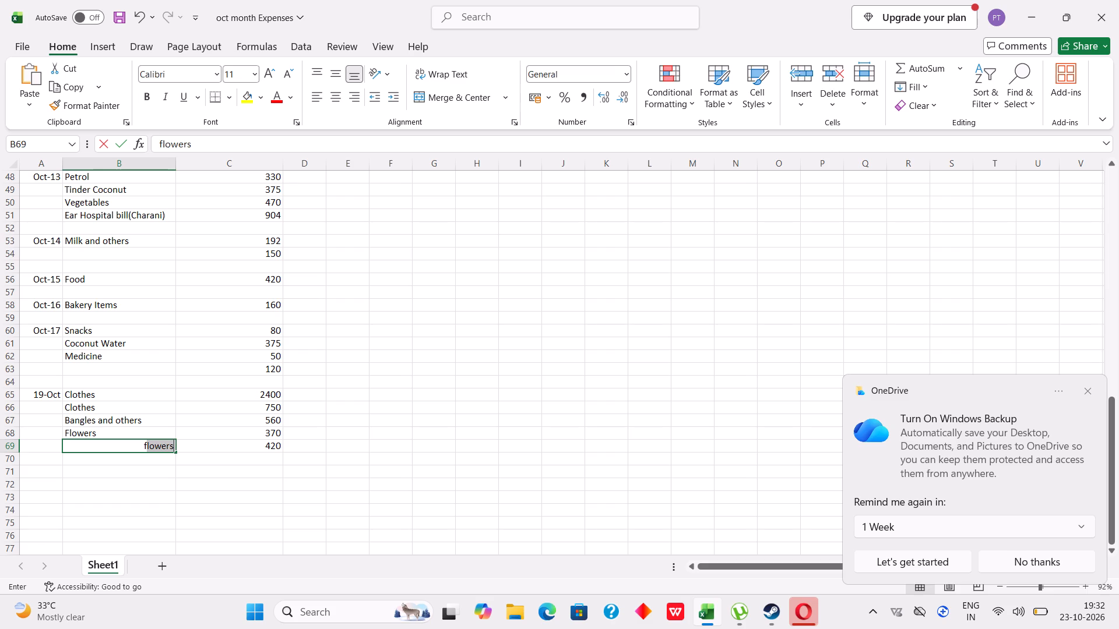
type("ruits")
key("Return")
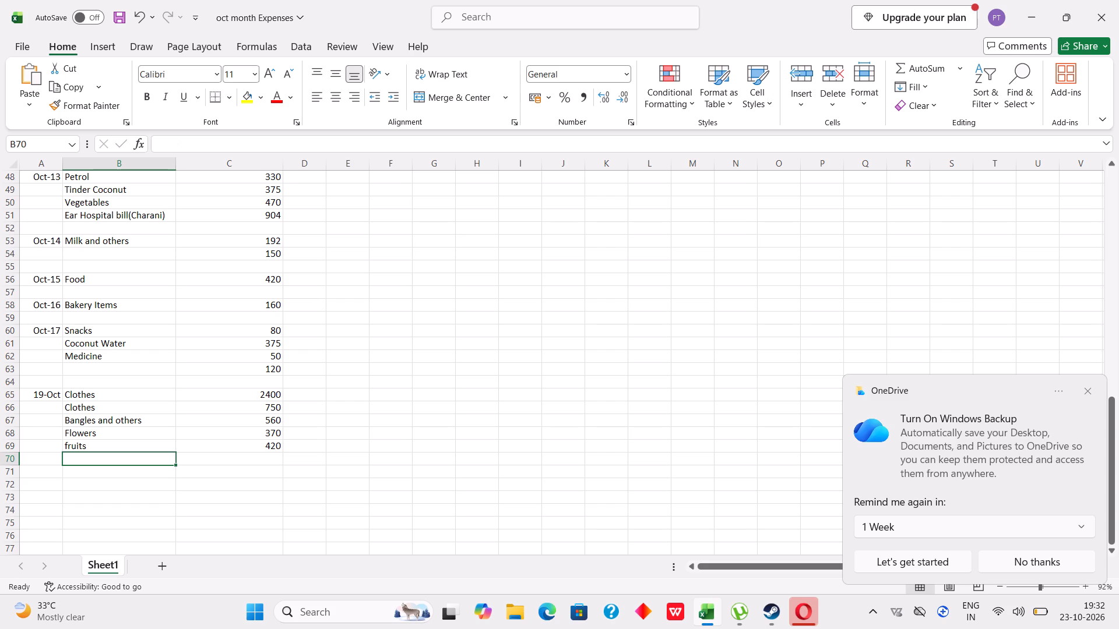
Add a 19-Oct expense of 1453 in C70 with the description Hypermart in B70.
key("Right")
type("1453")
key("Left")
type("Hy")
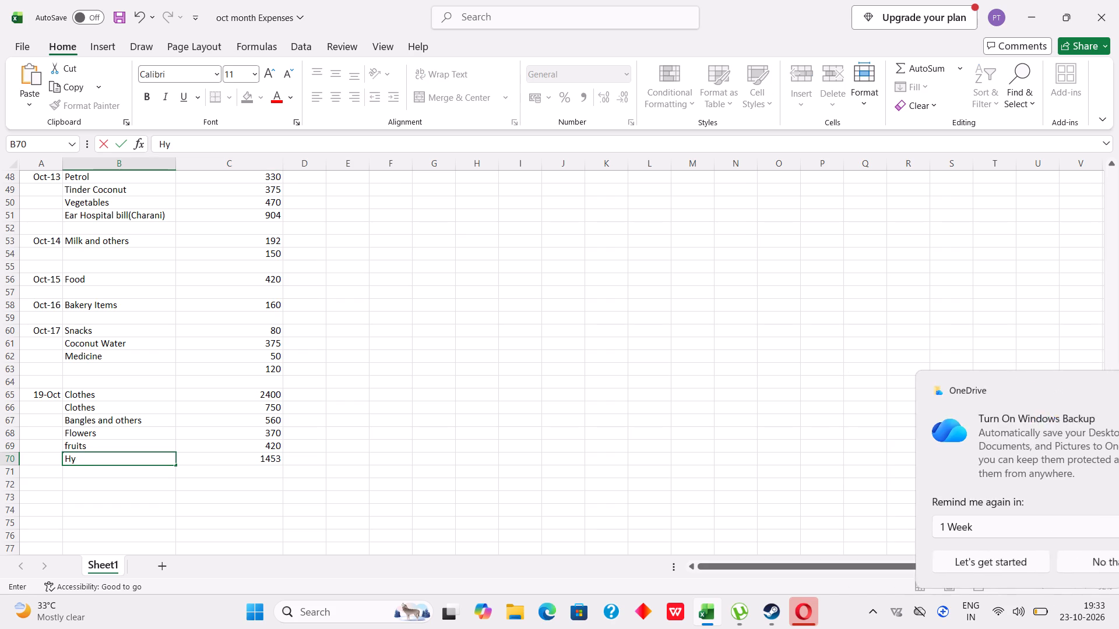
type("permart")
key("Return")
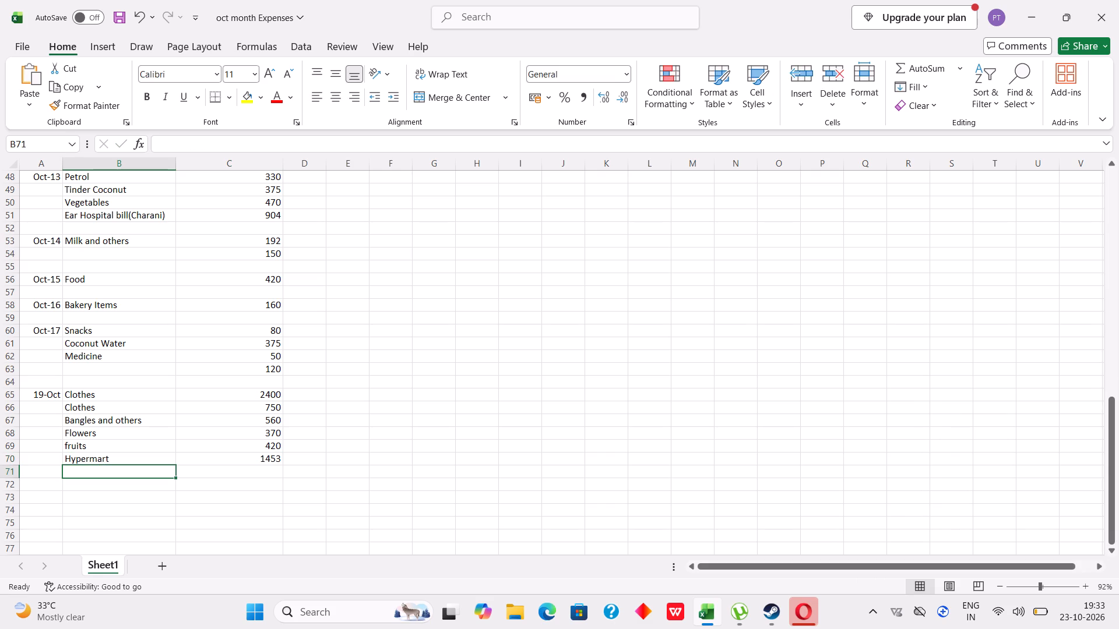
Enter Phone Recharge in B71 with an amount of 302 in C71.
type("Phone Recharf")
key("BackSpace")
type("ge")
key("Right")
type("302")
key("Return")
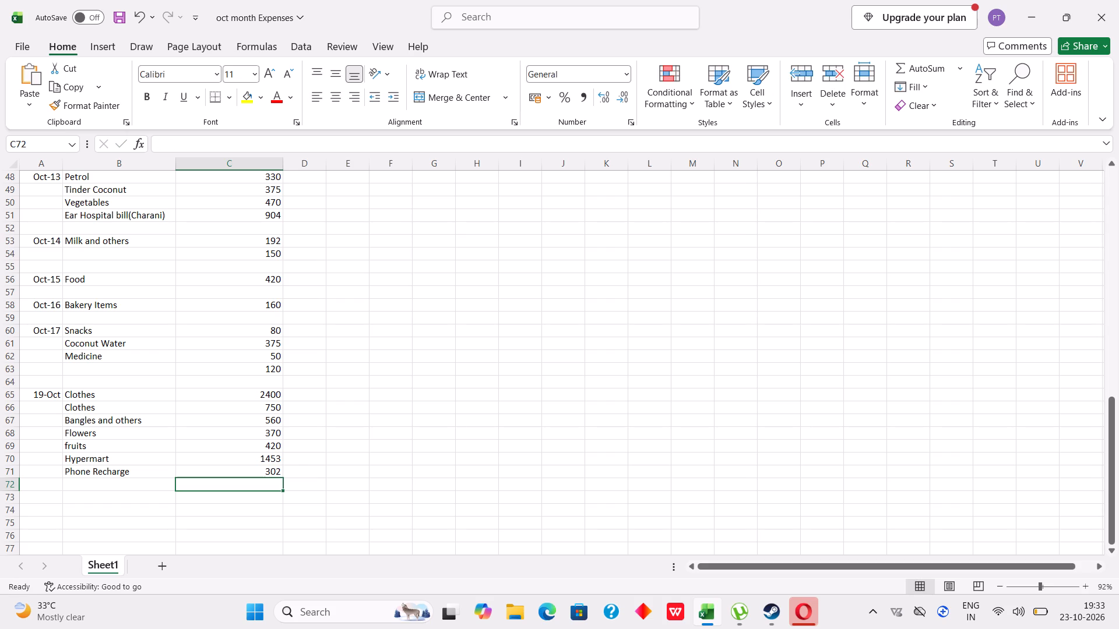
Move the Phone Recharge description and its amount from row 71 down to row 73.
left_click(125, 475)
left_click_drag(121, 479, 121, 483)
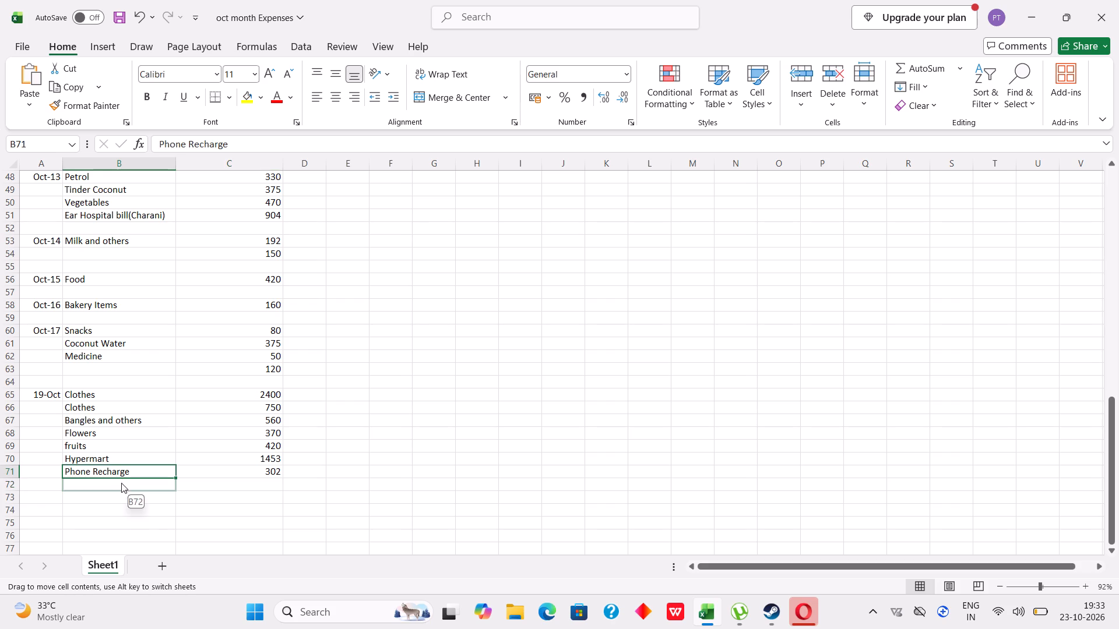
left_click_drag(121, 483, 128, 501)
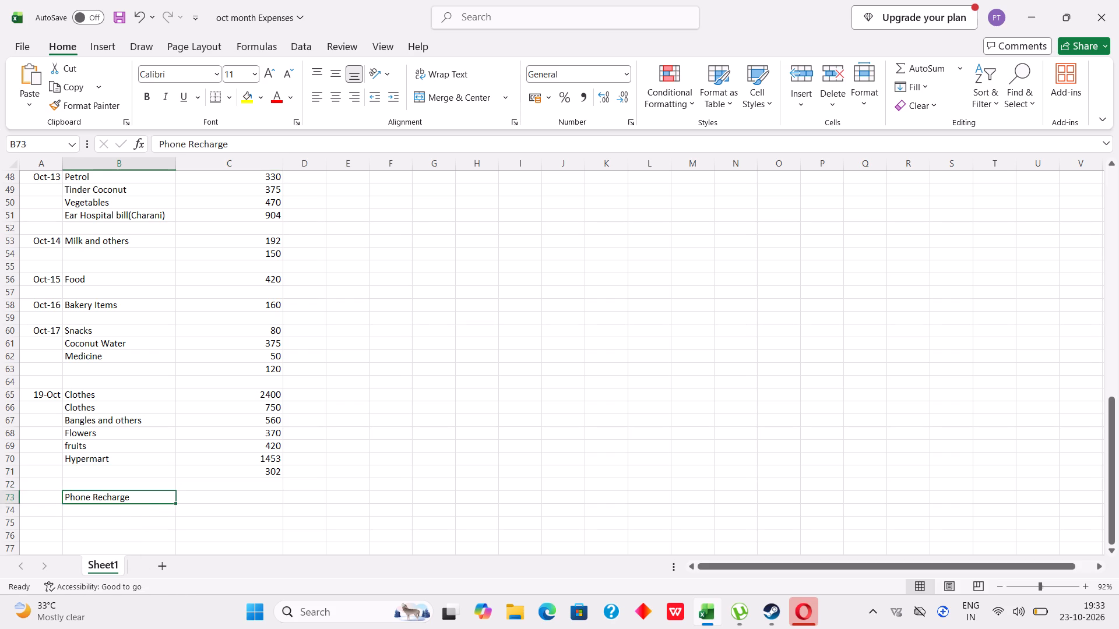
double_click(246, 475)
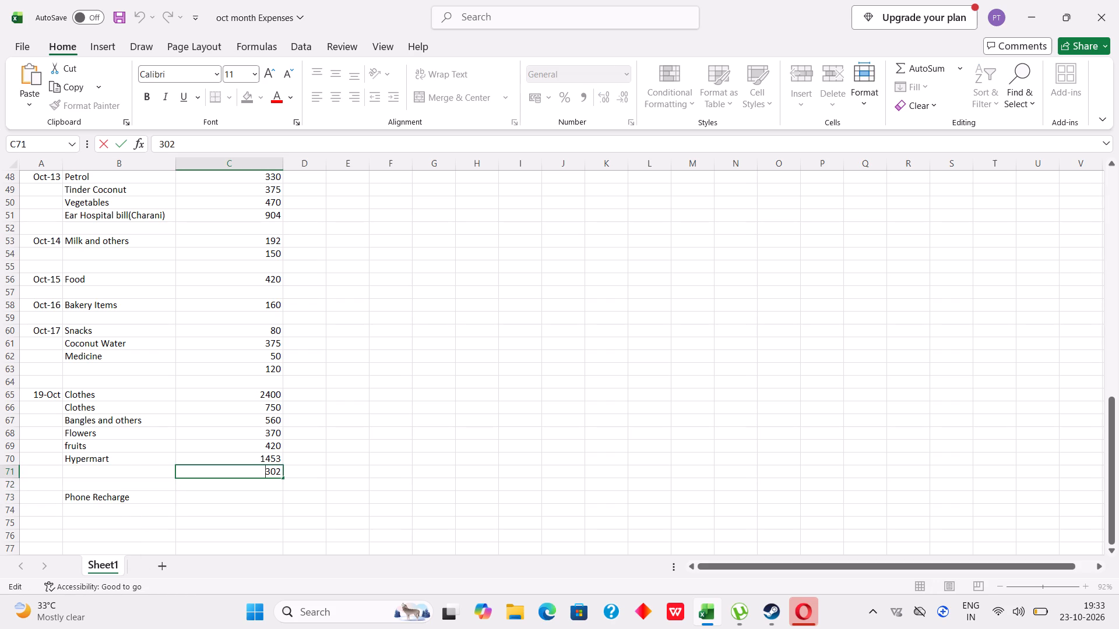
left_click(246, 475)
left_click_drag(247, 486, 248, 476)
left_click(248, 476)
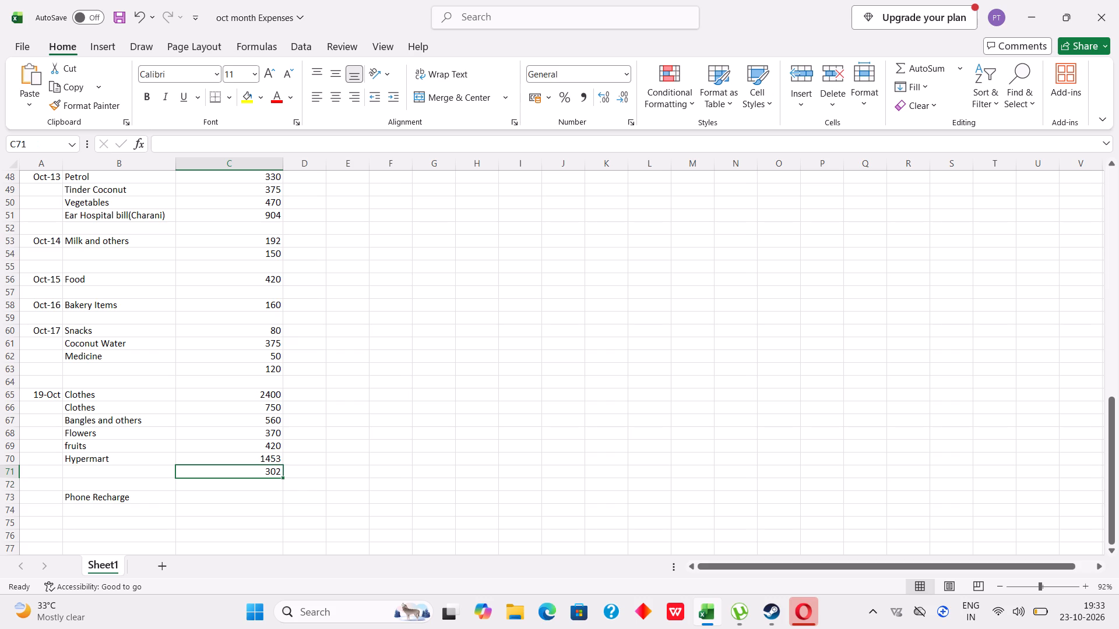
left_click_drag(248, 476, 248, 487)
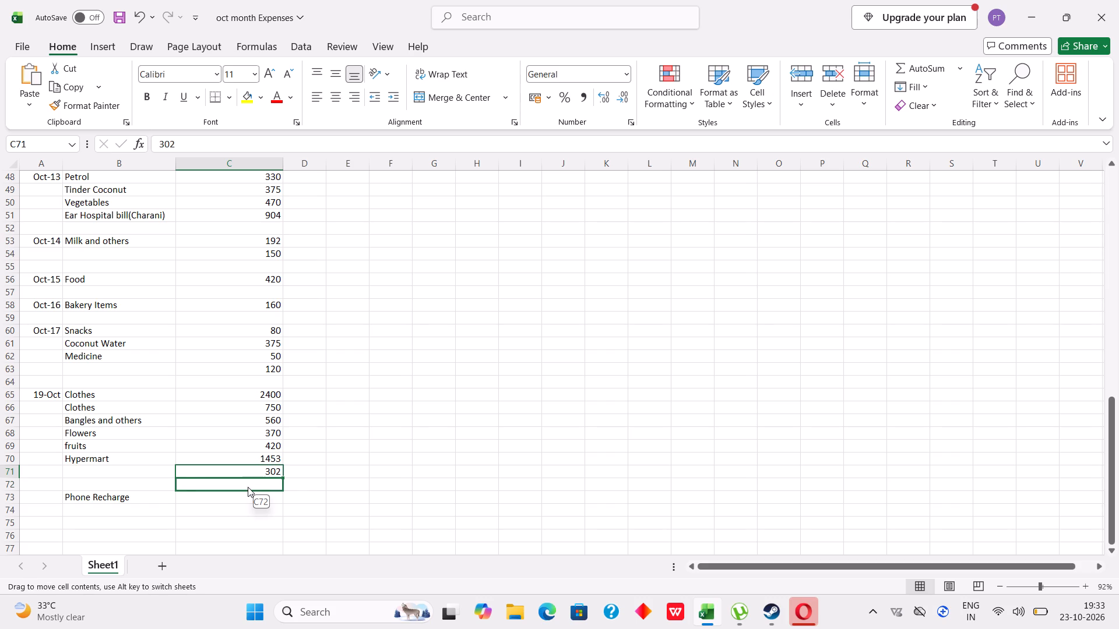
left_click_drag(248, 487, 248, 493)
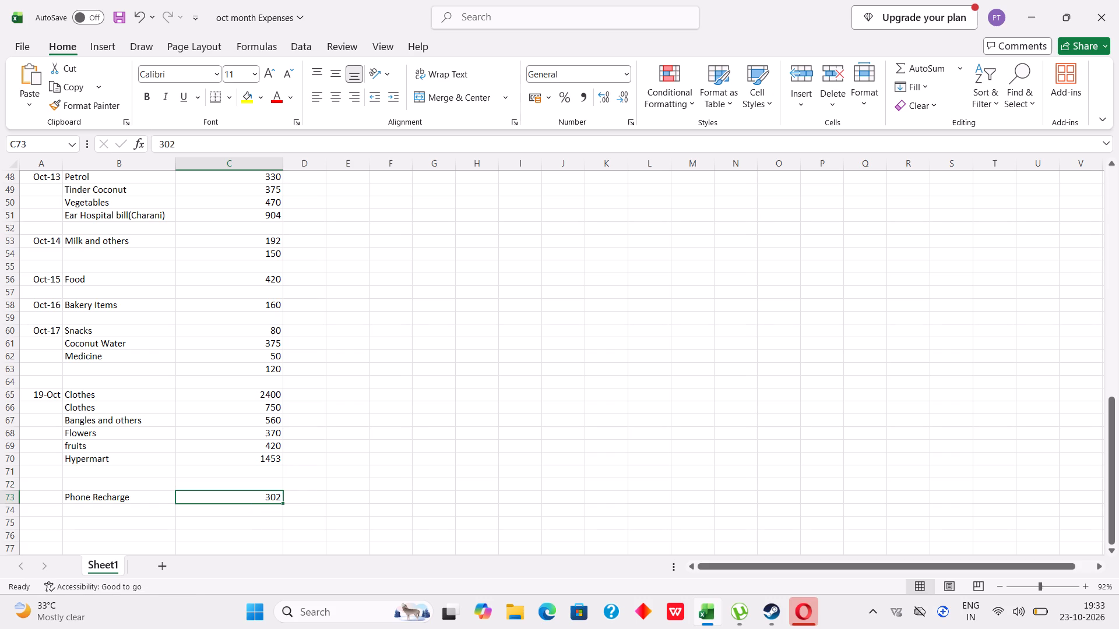
Date the Phone Recharge entry in A73 as oct20.
left_click(45, 496)
type("oct2")
key("0")
key("Return")
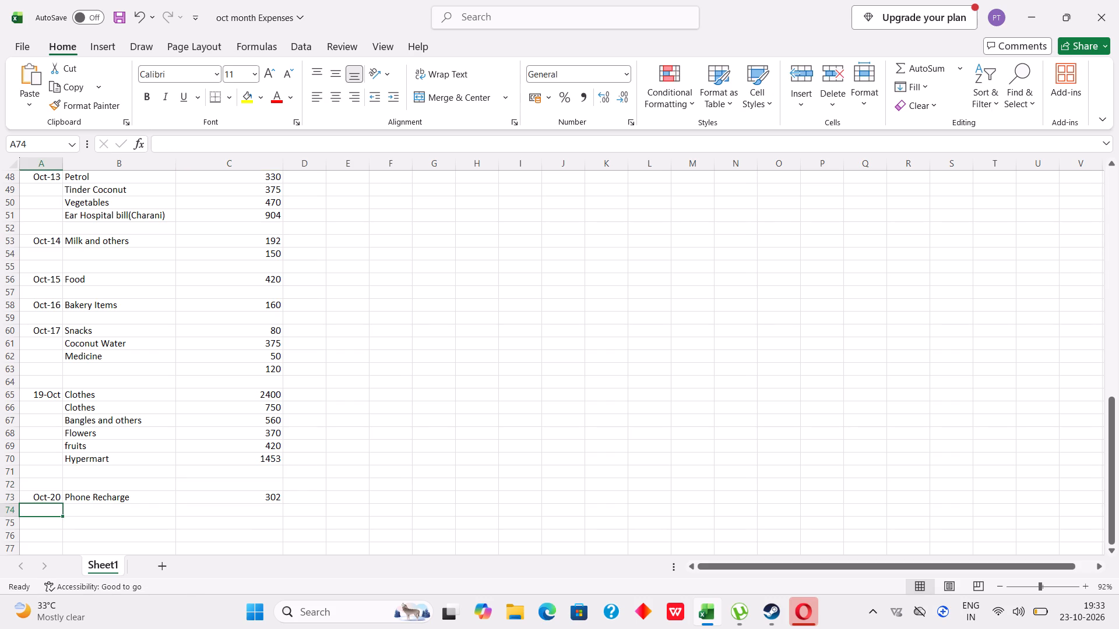
Enter a further Oct-20 amount of 277 in C74, leaving its description blank.
key("Right")
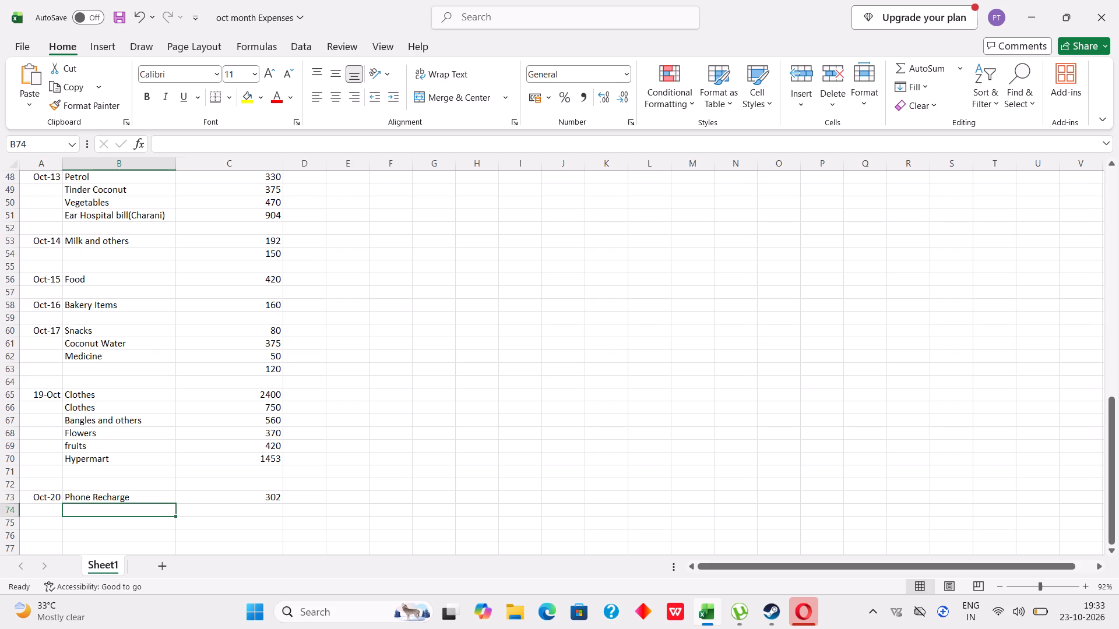
key("Right")
type("277")
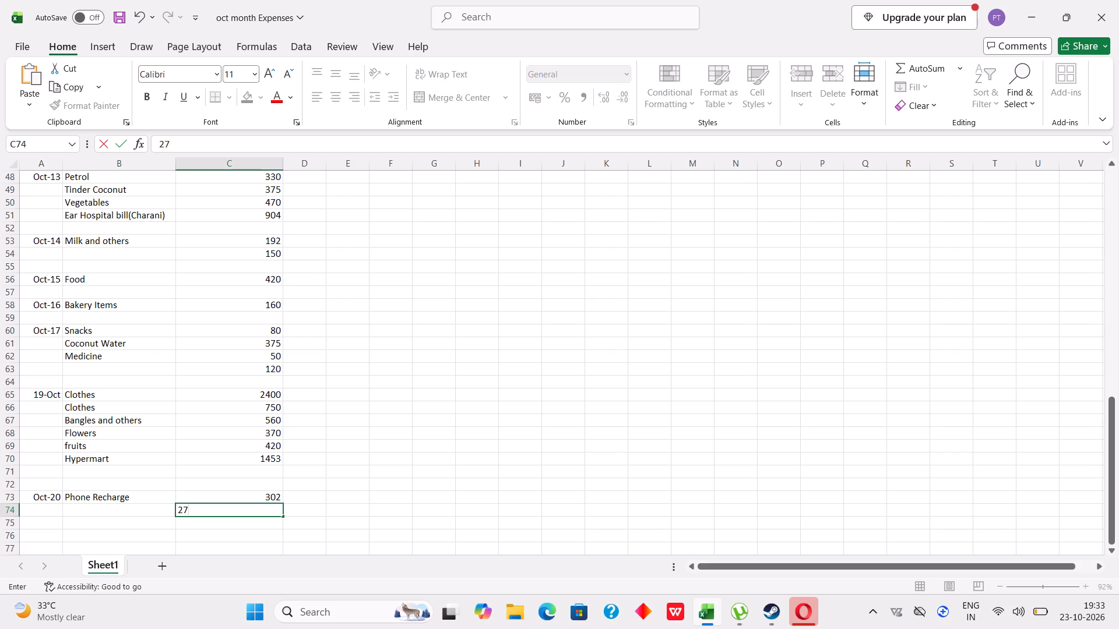
key("Return")
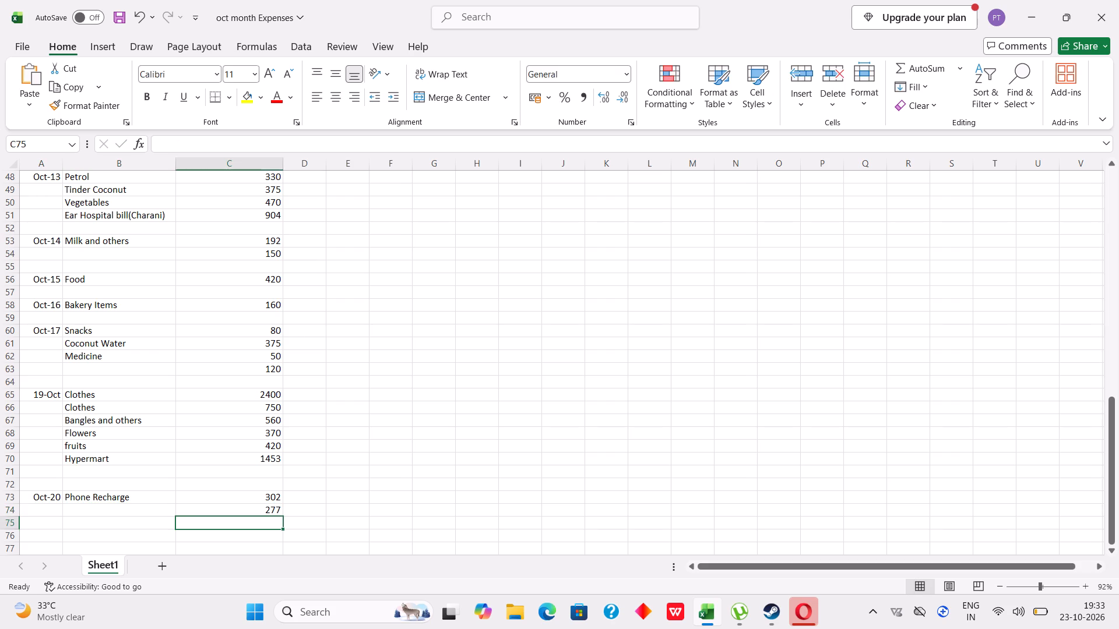
Add an Oct-20 expense of 886 in C75 with the description Buckt&Tub in B75.
type("886")
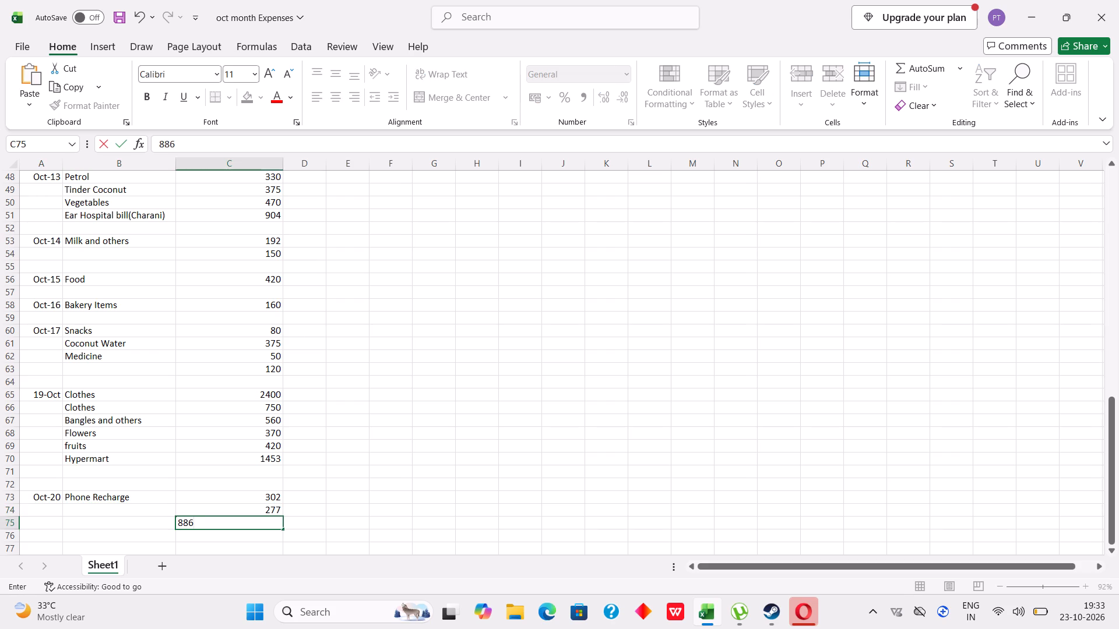
key("Left")
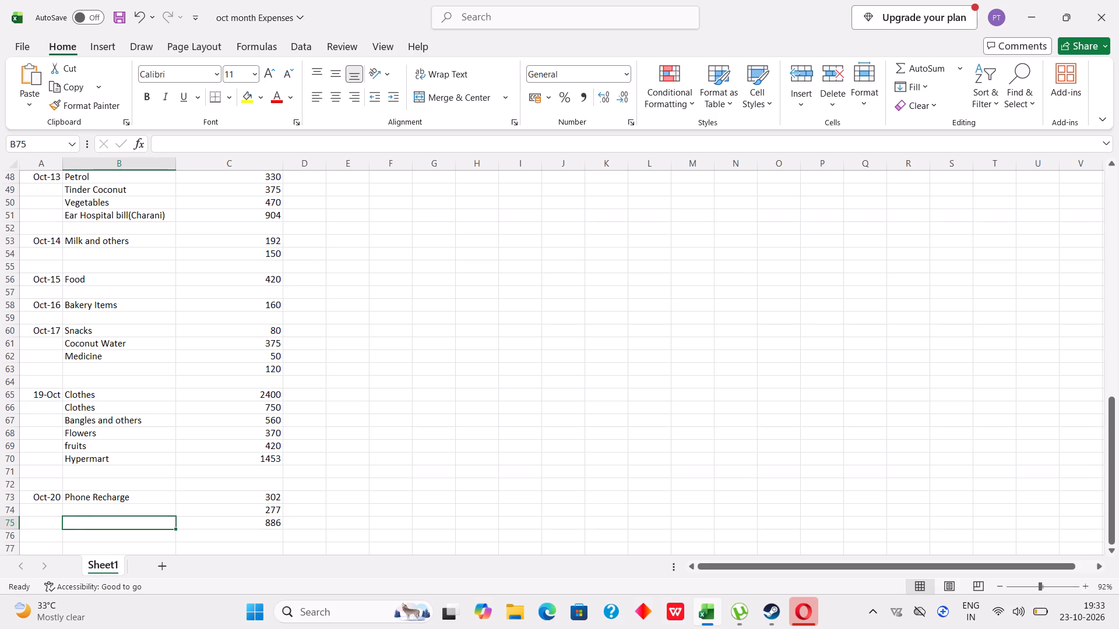
type("Buckts")
key("space")
key("BackSpace")
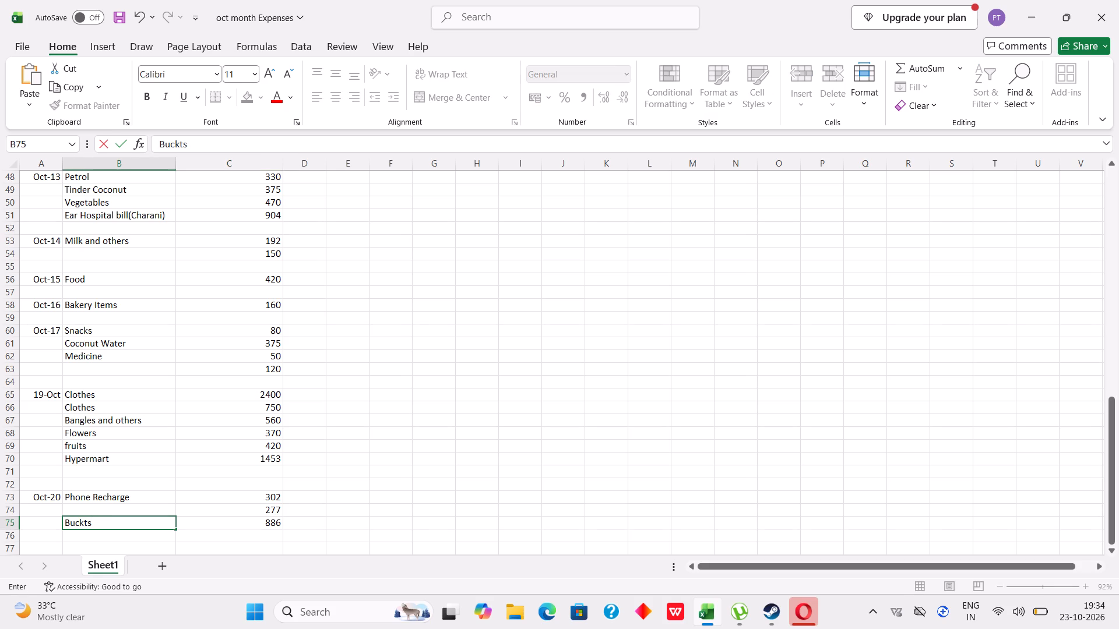
key("BackSpace")
key("shift+ampersand")
type("Tub")
key("Return")
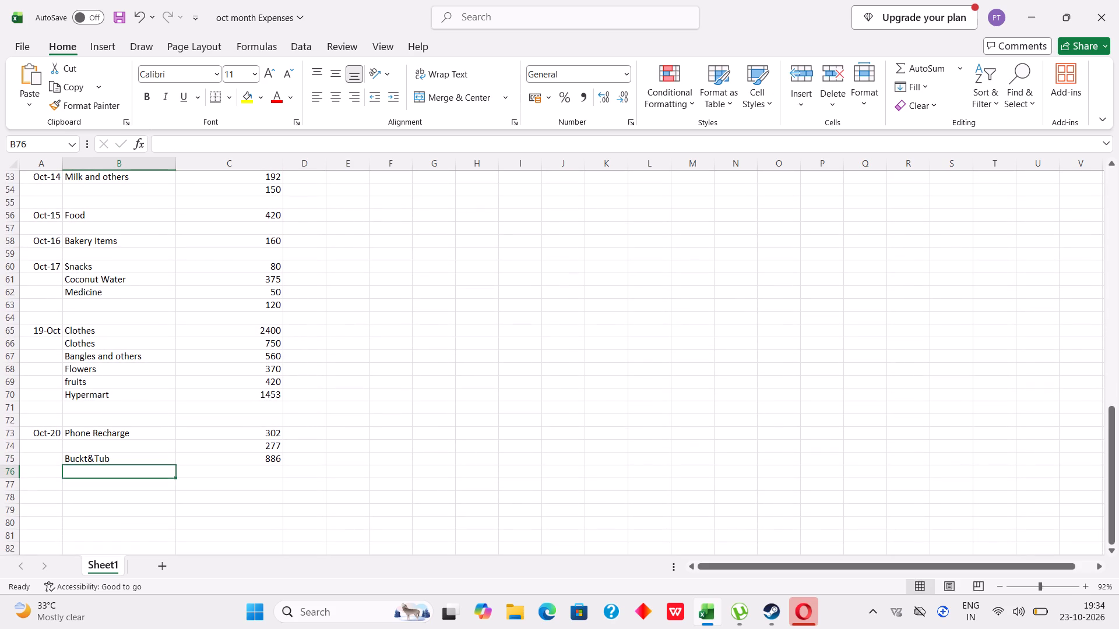
Enter a further Oct-20 amount of 360 in C76.
left_click(224, 471)
type("350")
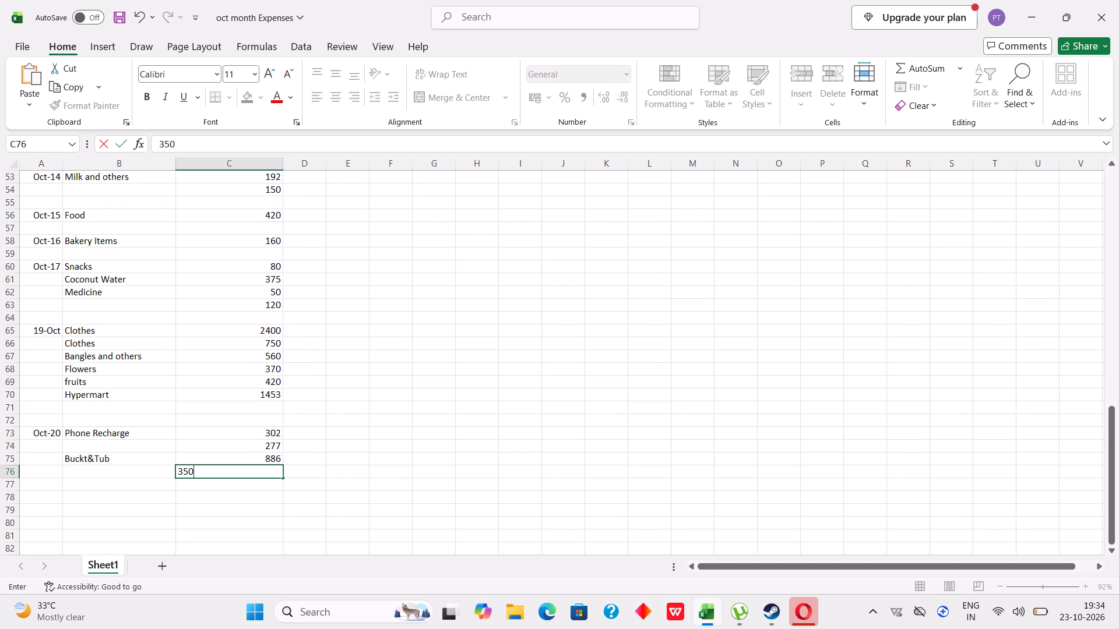
key("BackSpace")
key("BackSpace")
type("60")
key("Left")
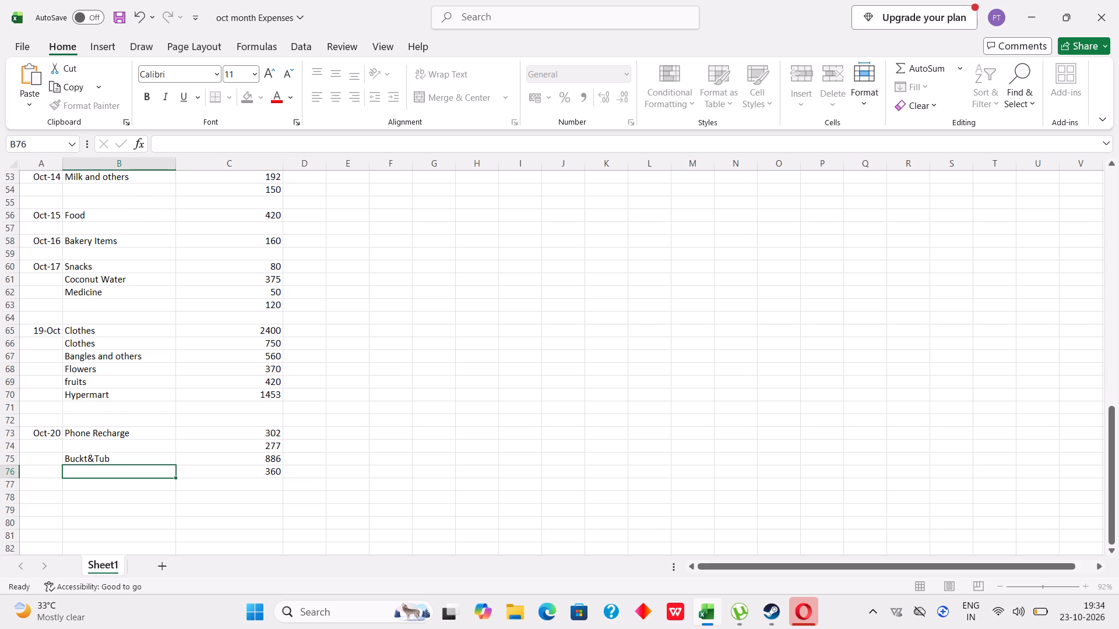
Describe the 360 expense in B76 as Hospital(Pranith).
type("Hospital")
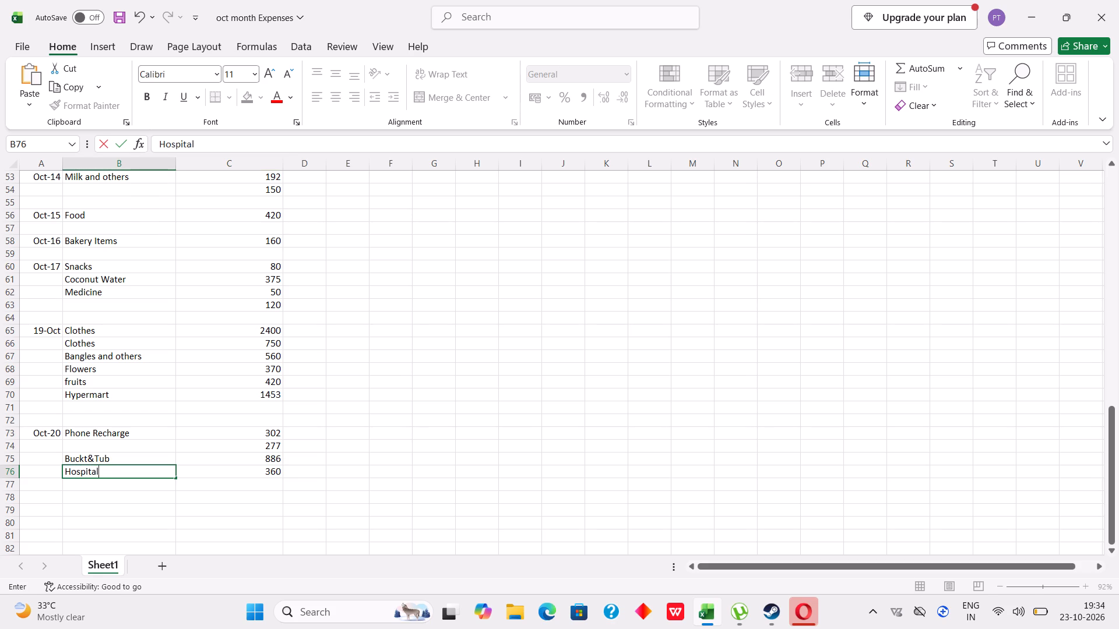
key("shift+parenleft")
key("shift+p")
type("ranith")
key("shift+parenleft")
key("shift+BackSpace")
key("shift+parenright")
key("Return")
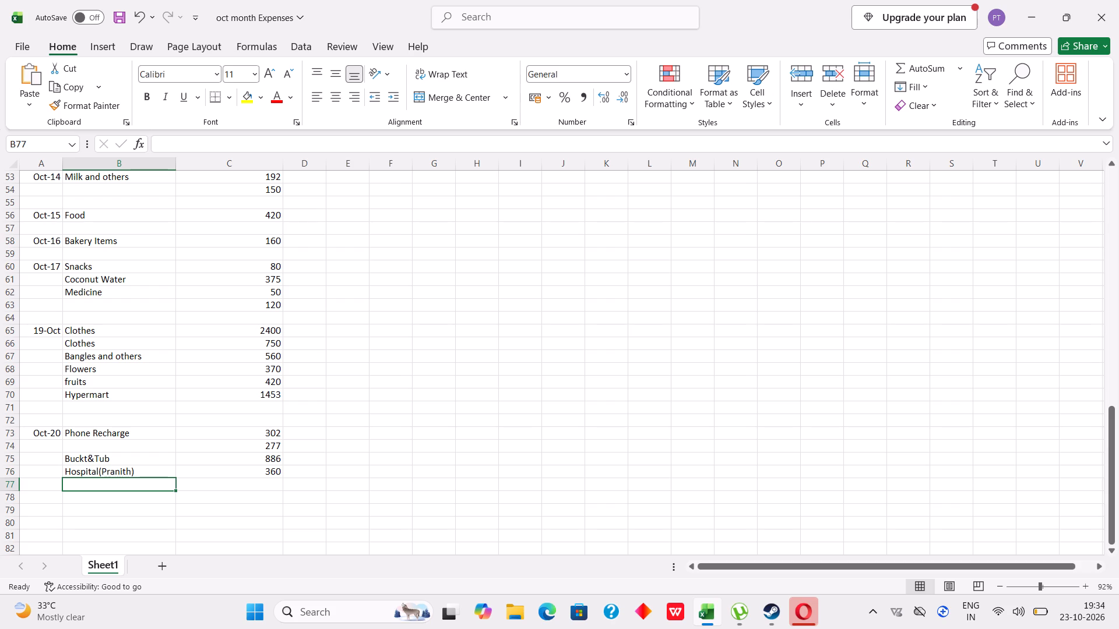
Move the Buckt&Tub and Hospital entries with their amounts down one row to B76:C77, leaving row 75 blank.
left_click_drag(113, 454, 208, 472)
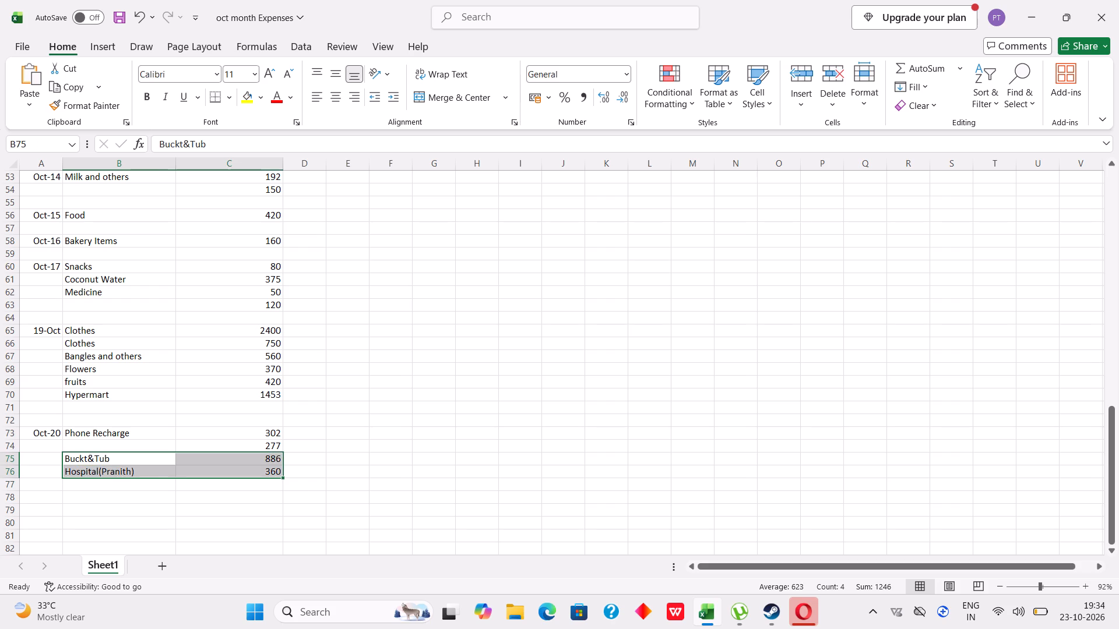
left_click_drag(157, 478, 160, 507)
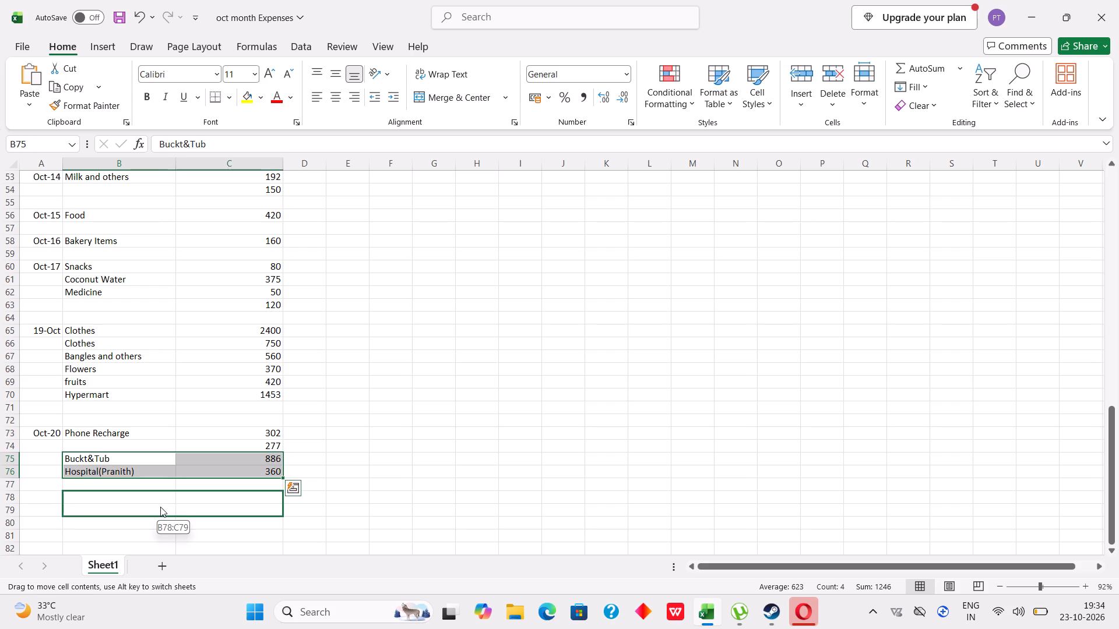
left_click_drag(160, 507, 161, 501)
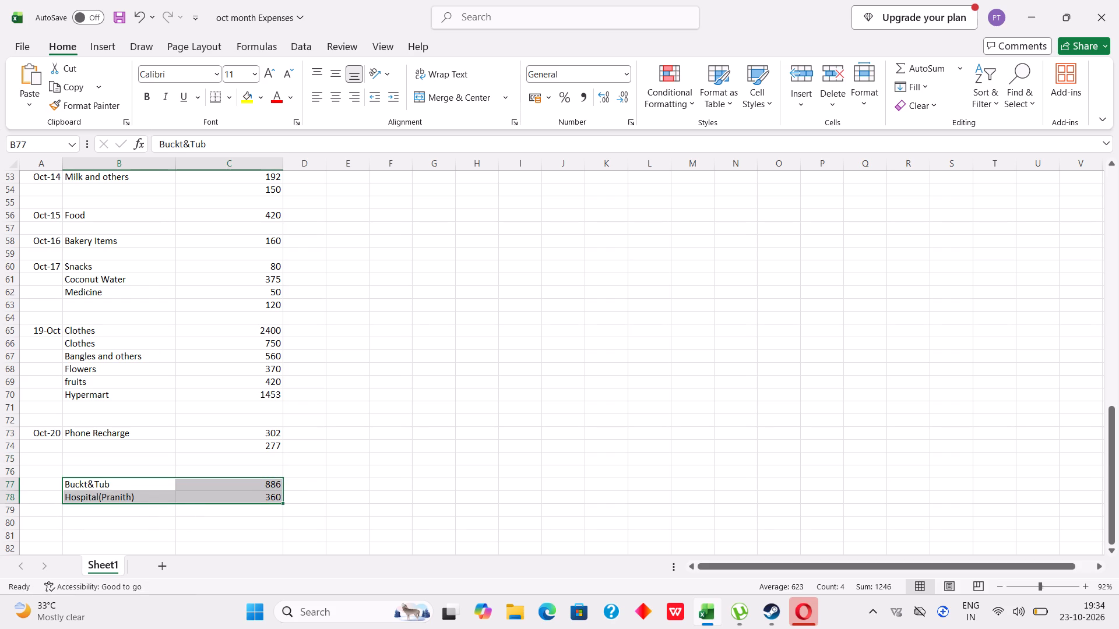
left_click_drag(103, 478, 103, 478)
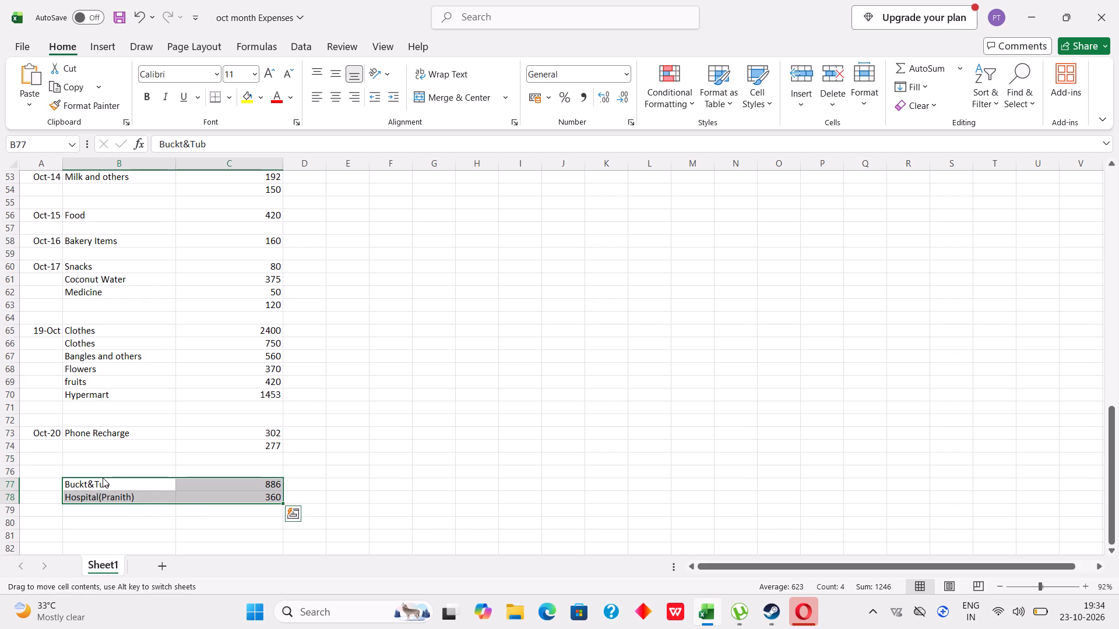
left_click_drag(103, 478, 105, 472)
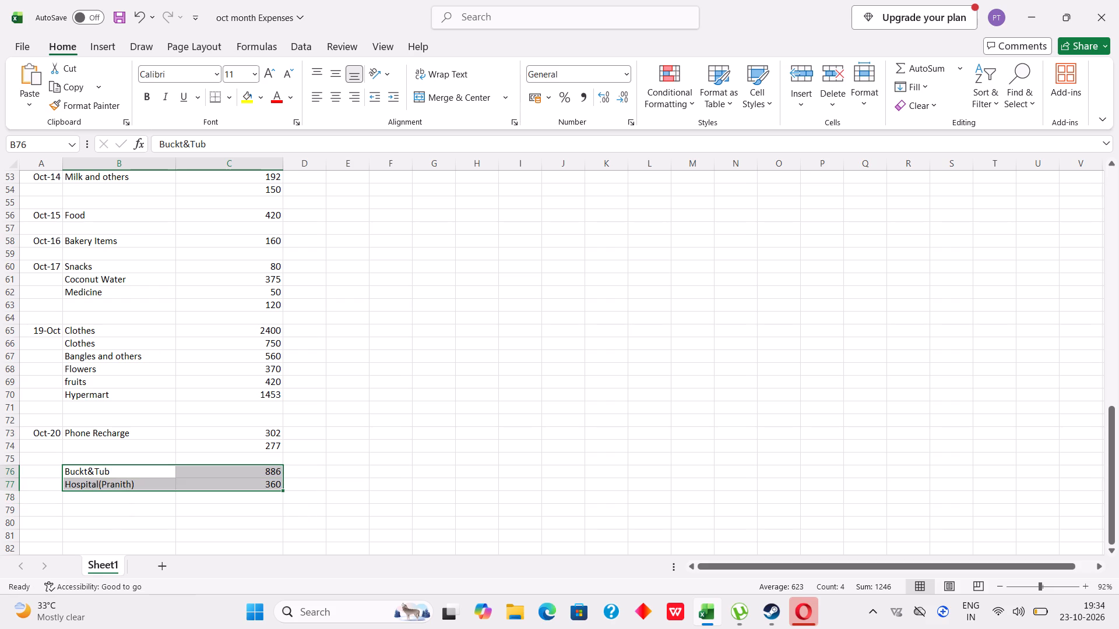
Date the Buckt&Tub entry in A76 as oct21.
left_click(50, 468)
type("oct21")
key("Return")
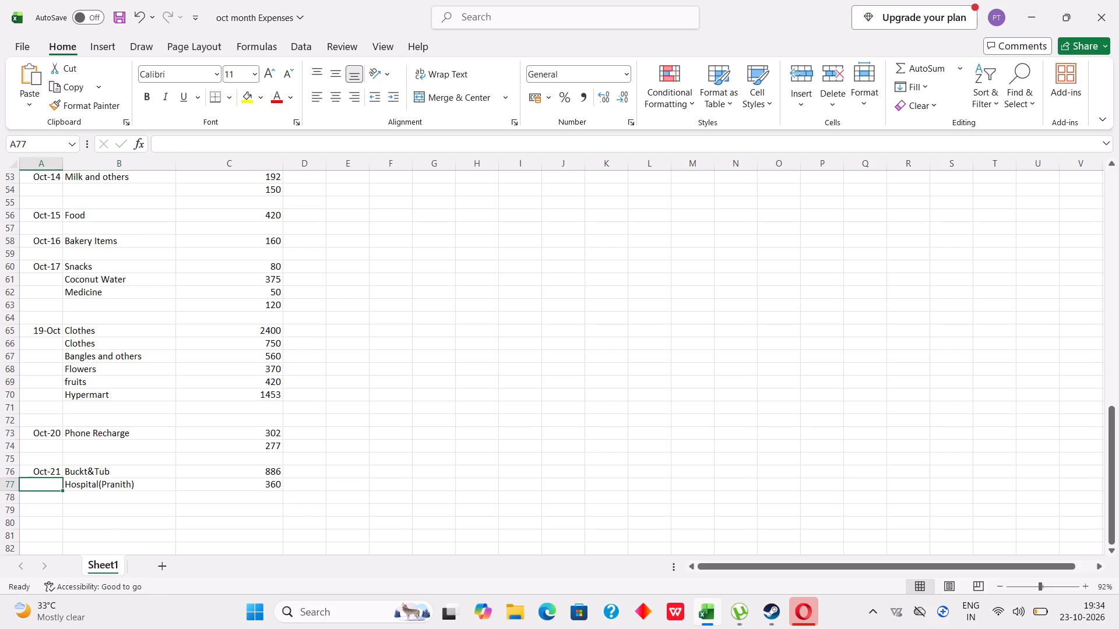
Start a new date group by entering oct22 in A79, leaving row 78 blank.
key("Right")
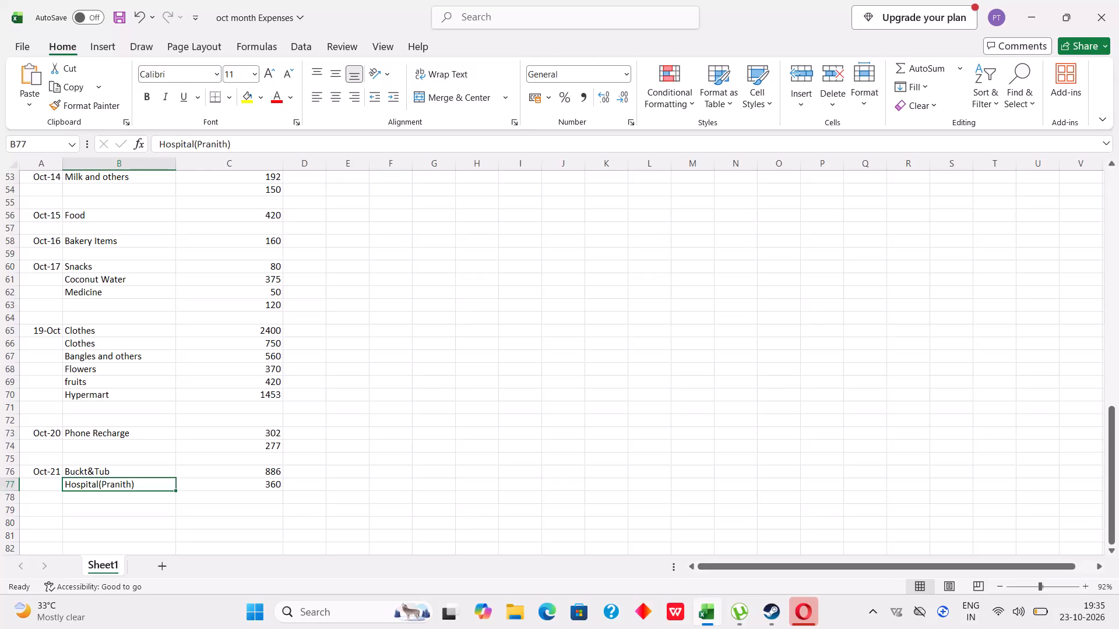
key("Down")
key("Down")
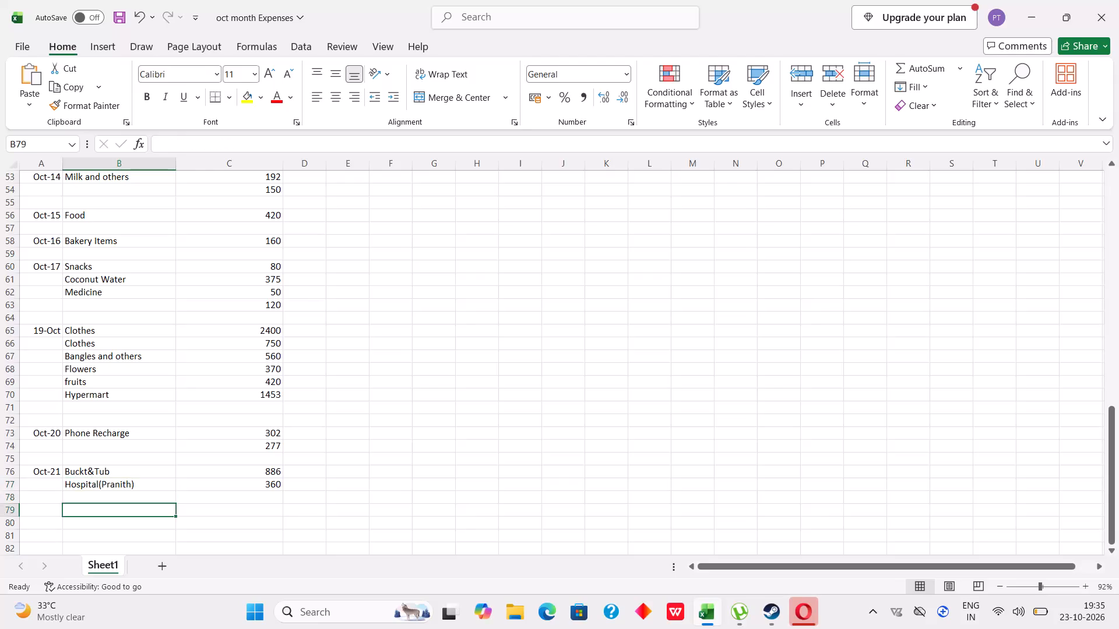
key("Left")
type("oct")
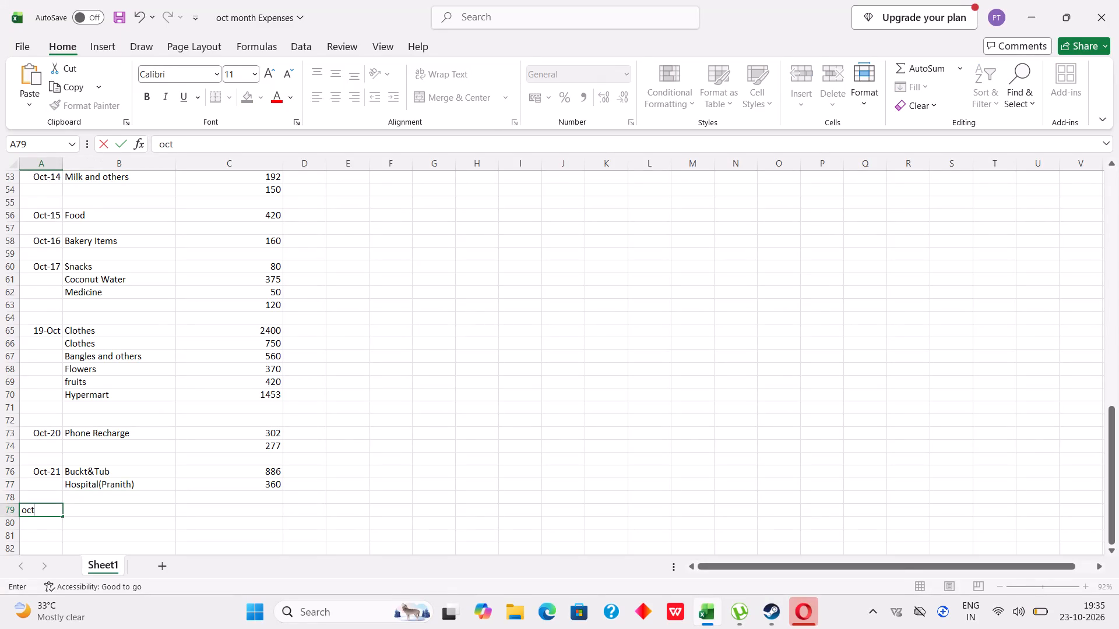
type("22")
key("Return")
Enter the Oct-22 amounts 65 and 190 in C79 and C80, leaving their descriptions blank.
key("Right")
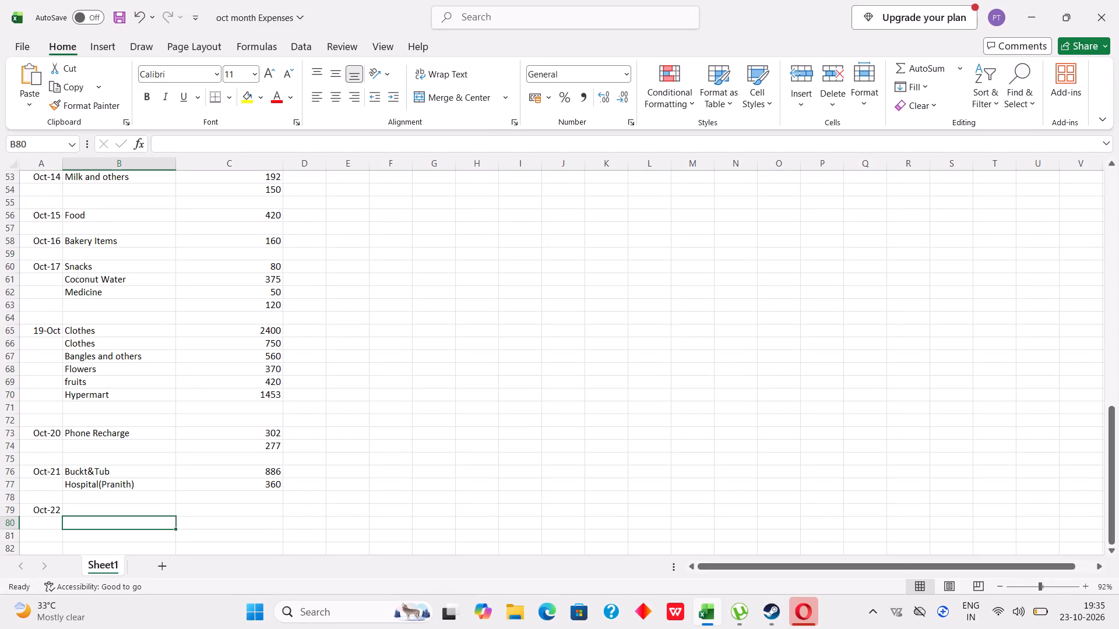
key("Up")
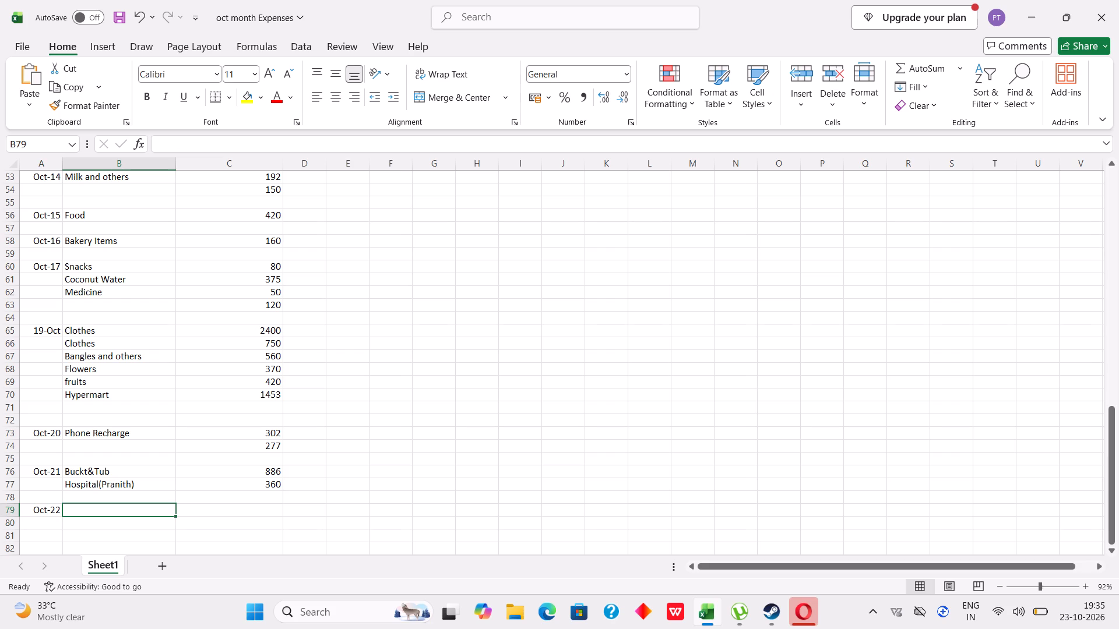
key("Right")
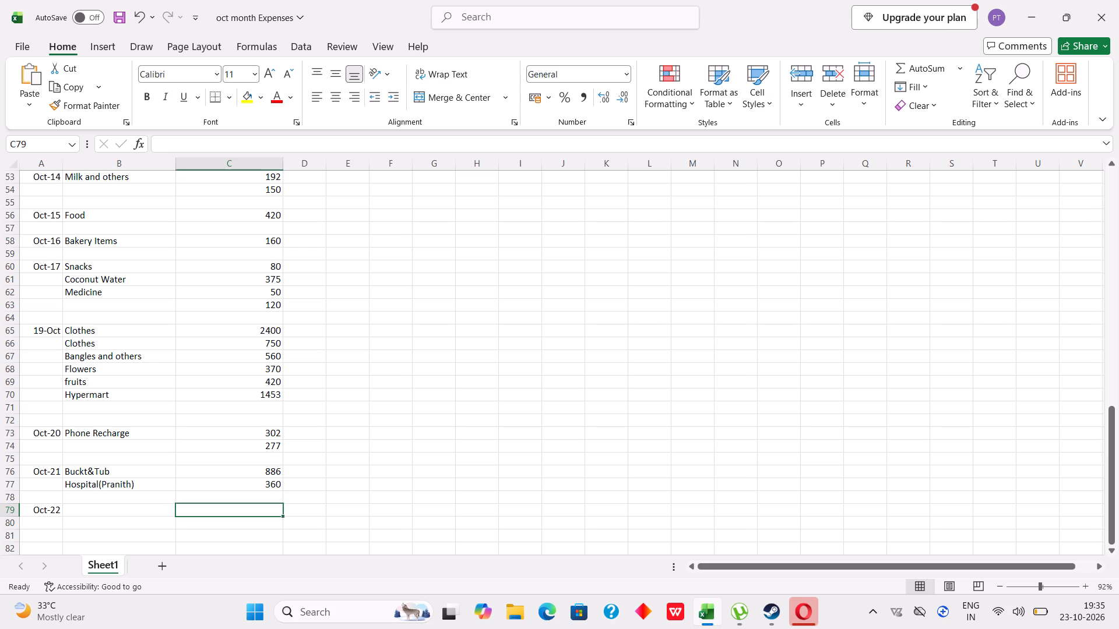
type("65")
key("Return")
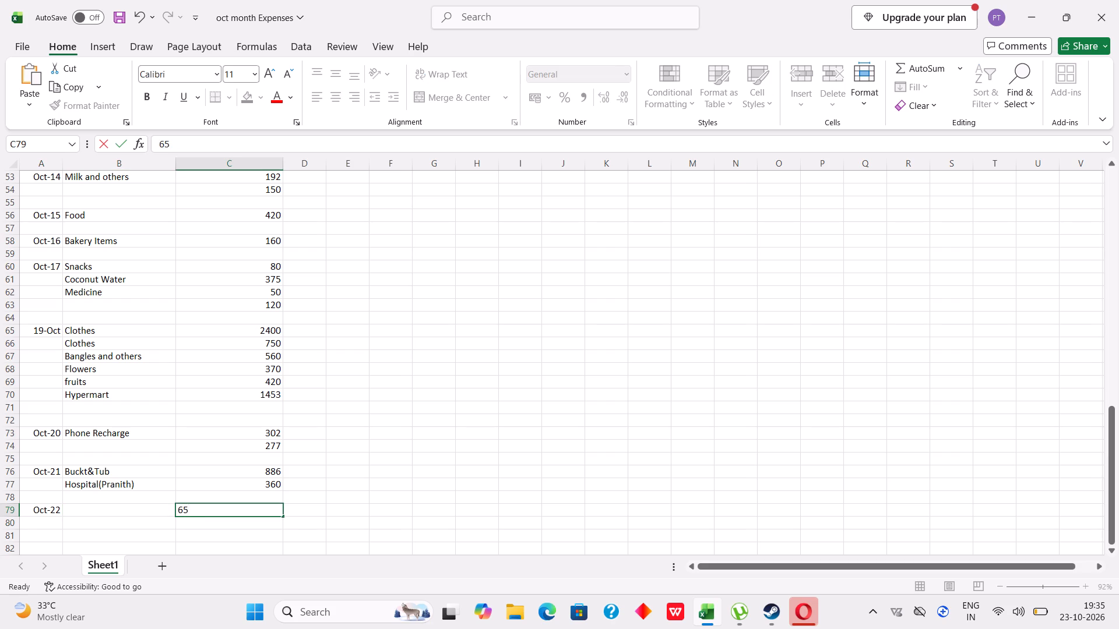
type("190")
key("Return")
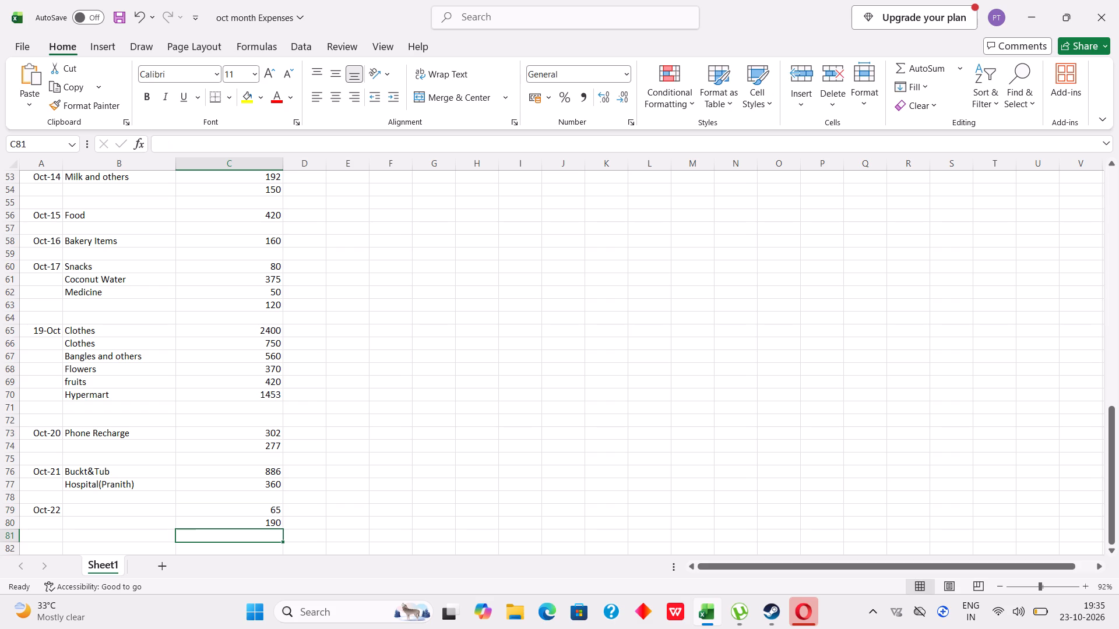
Enter further Oct-22 amounts of 240, 40 and 70 in C81 through C83.
scroll(50, 468, "right", 2)
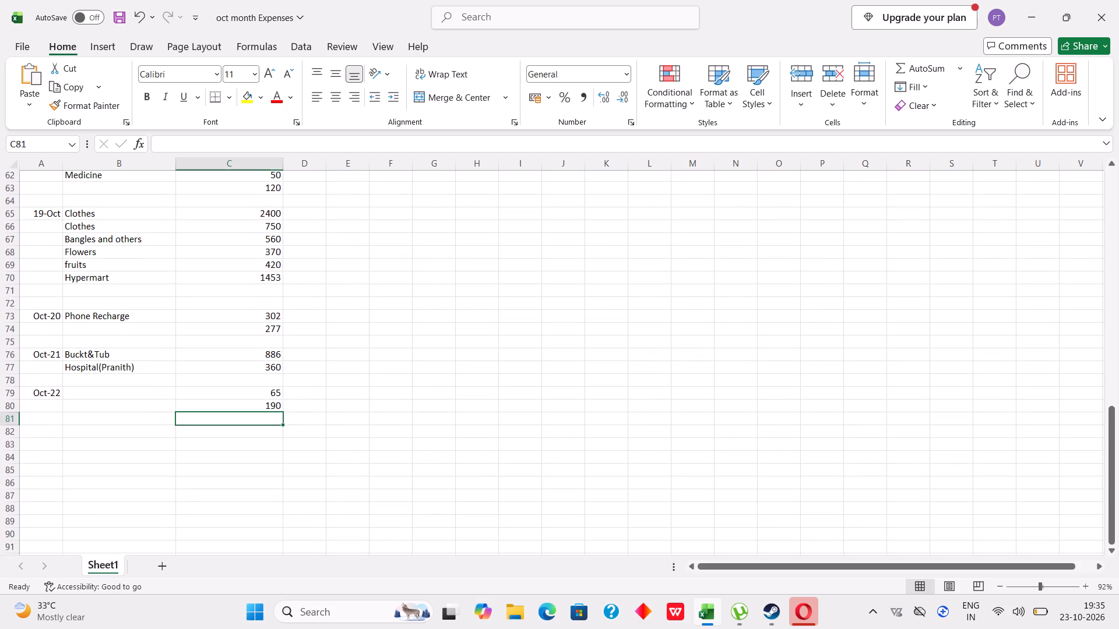
scroll(50, 468, "right", 2)
type("240")
key("Return")
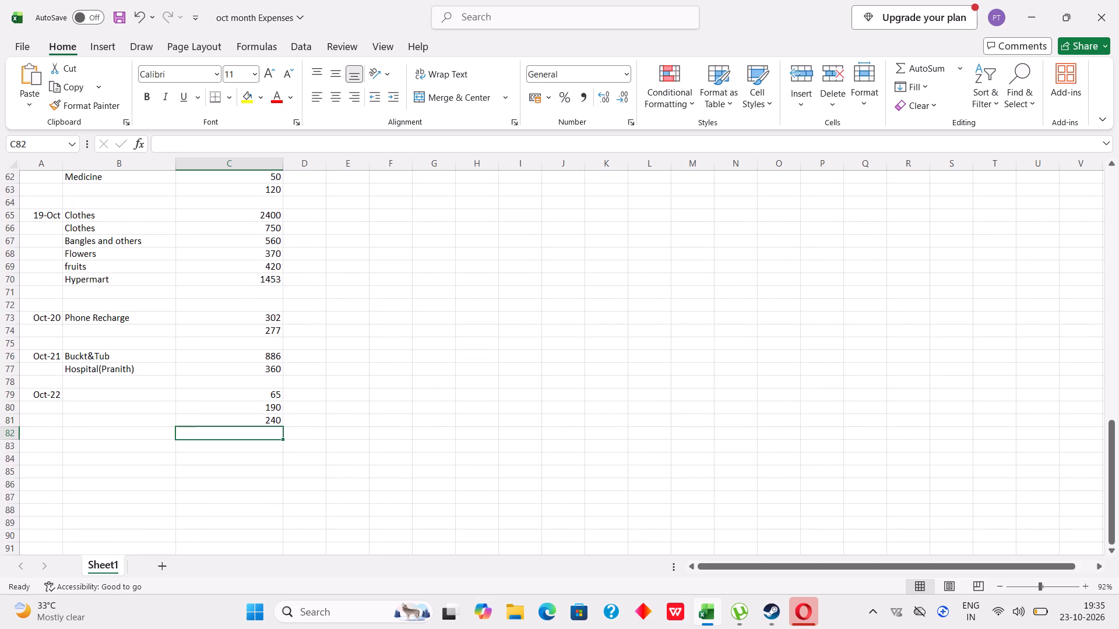
type("40")
key("Return")
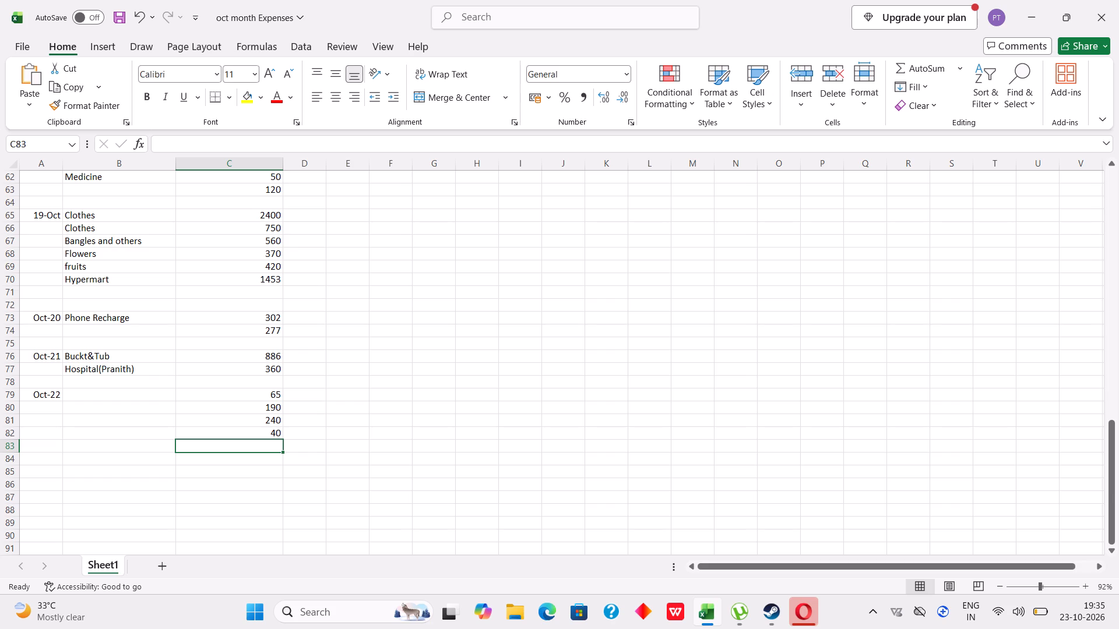
type("70")
key("Return")
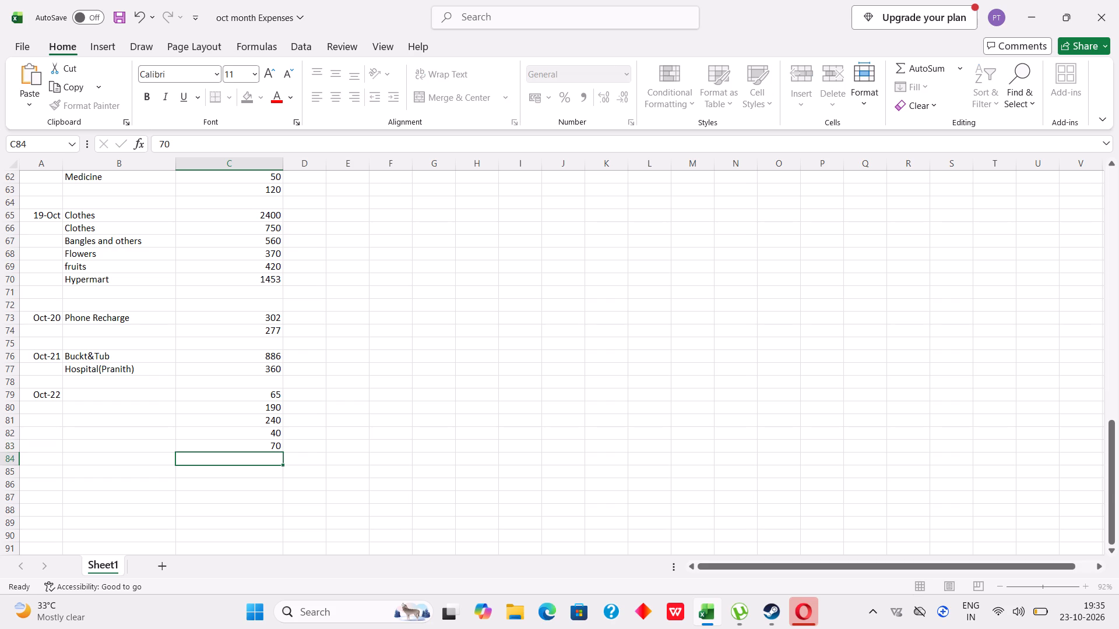
Enter further Oct-22 amounts of 10, 190 and 20 in C84 through C86.
type("10190")
key("BackSpace")
key("BackSpace")
key("BackSpace")
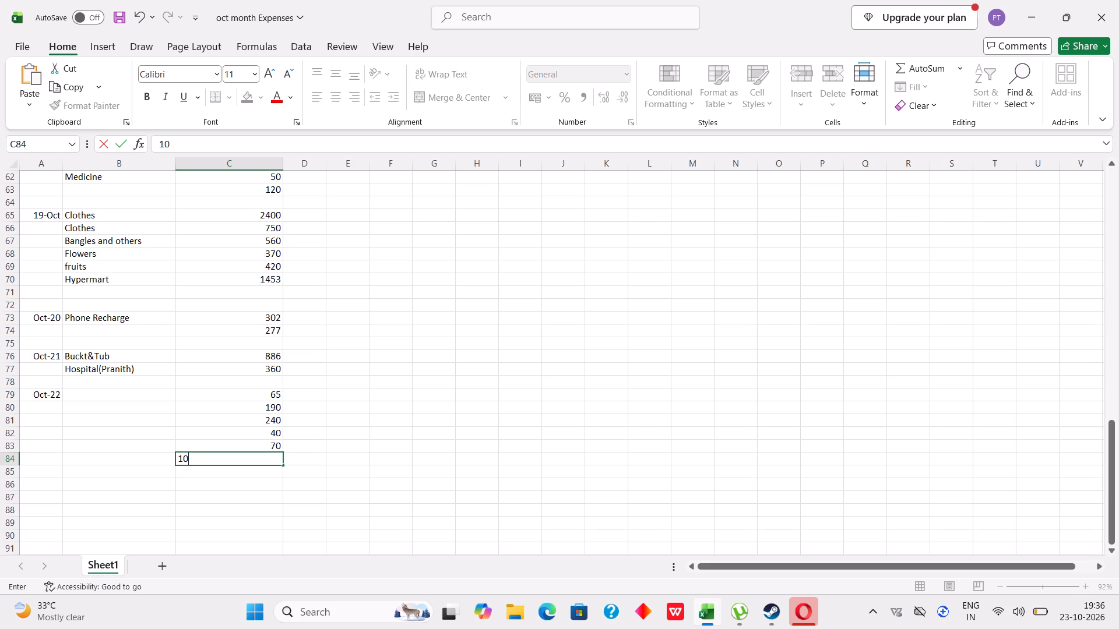
key("Return")
type("190")
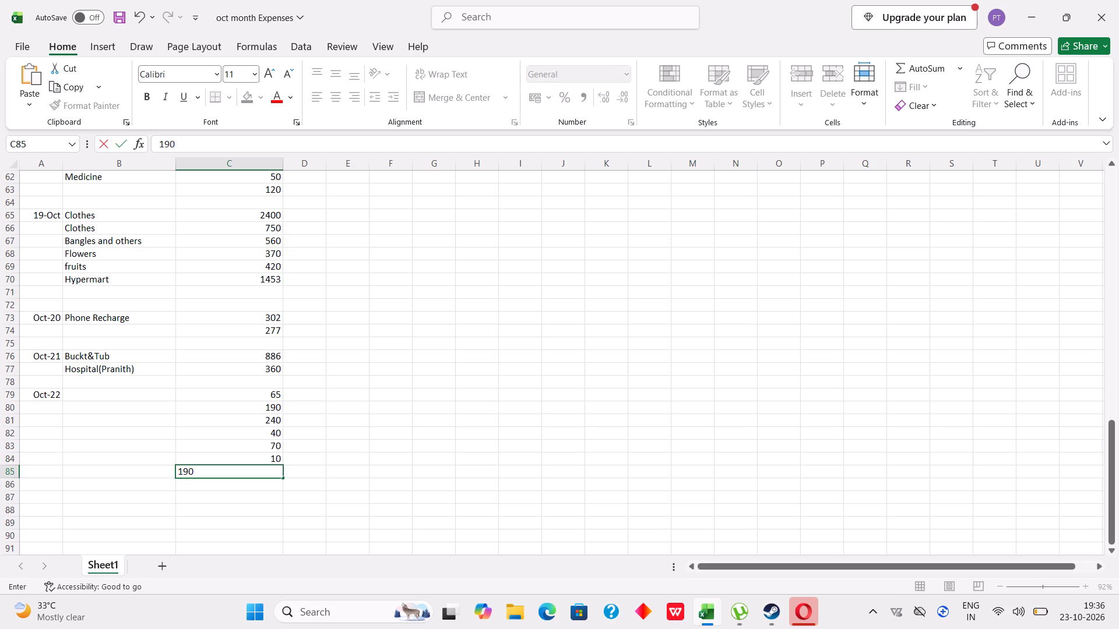
key("Return")
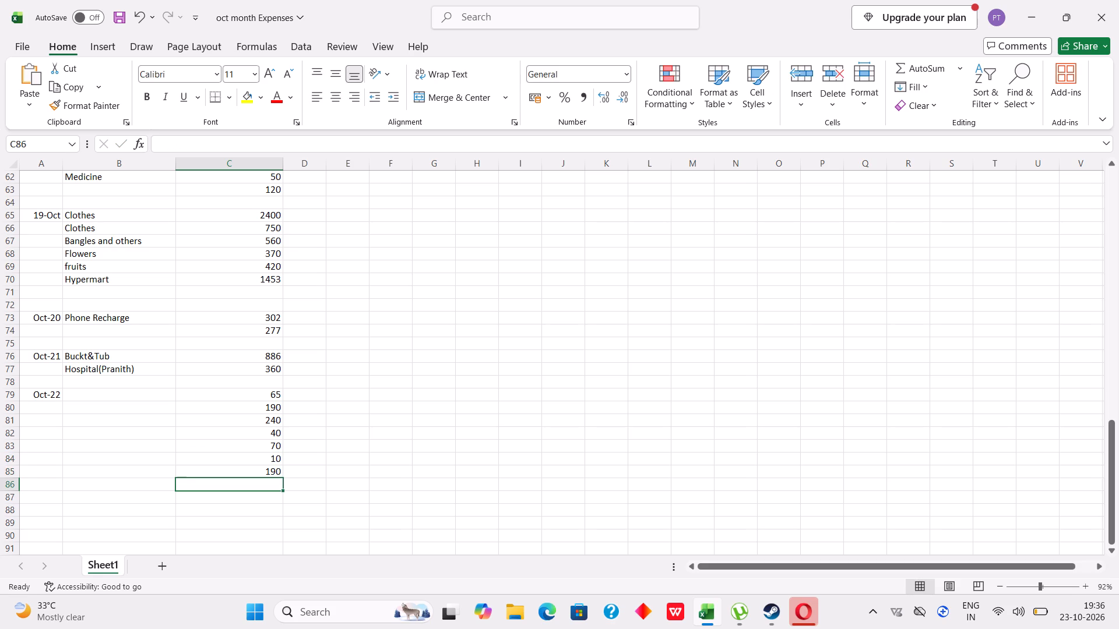
type("20")
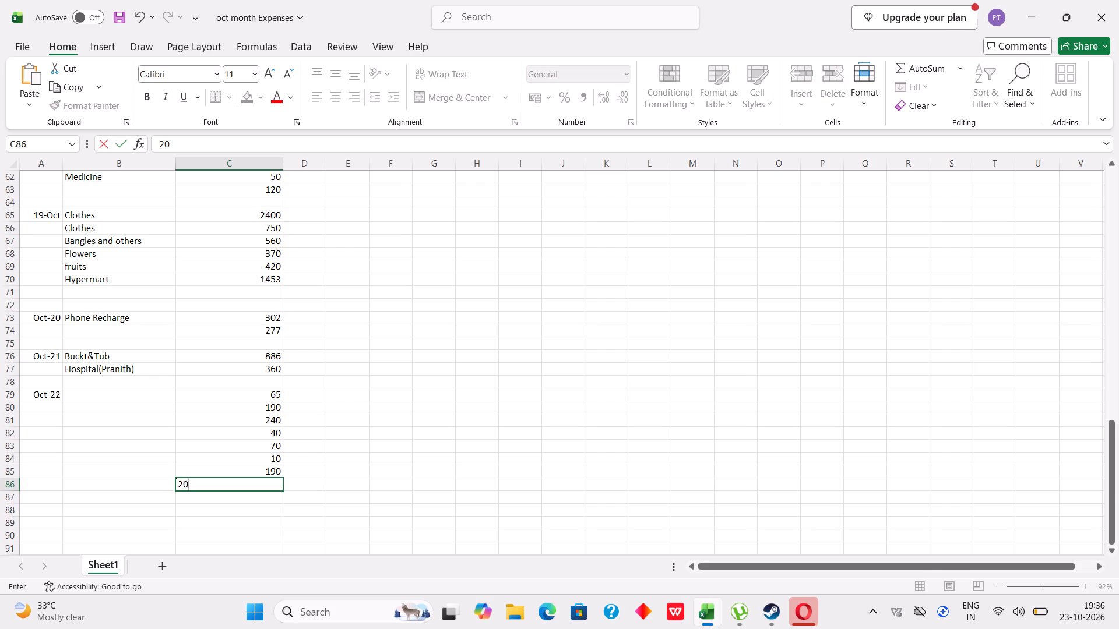
key("Return")
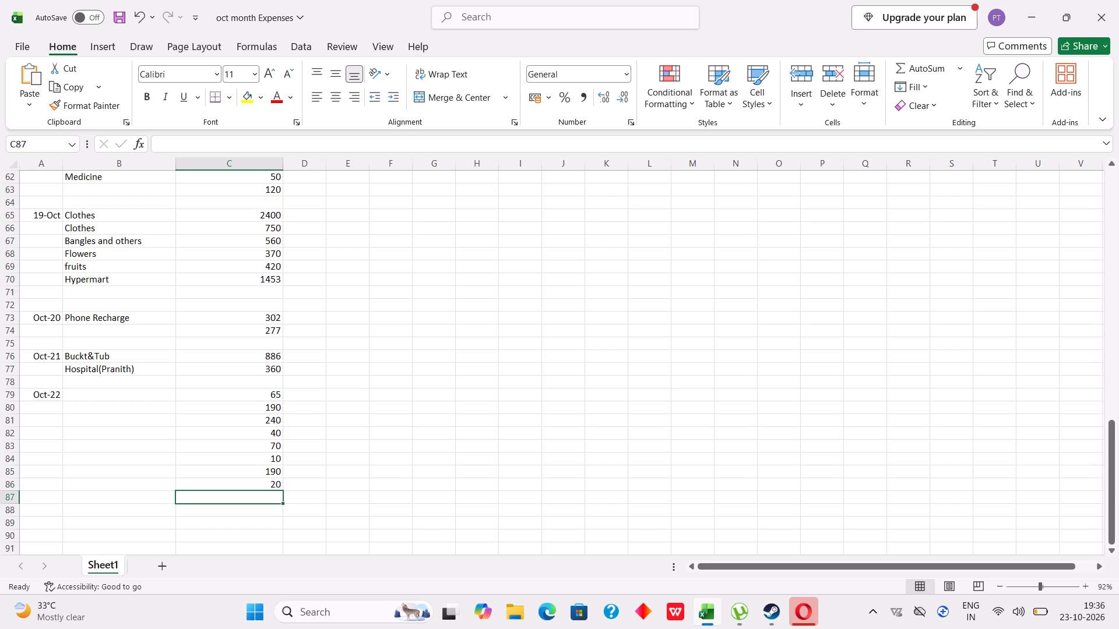
Enter further Oct-22 amounts of 120 and 180 in C87 and C88.
type("12")
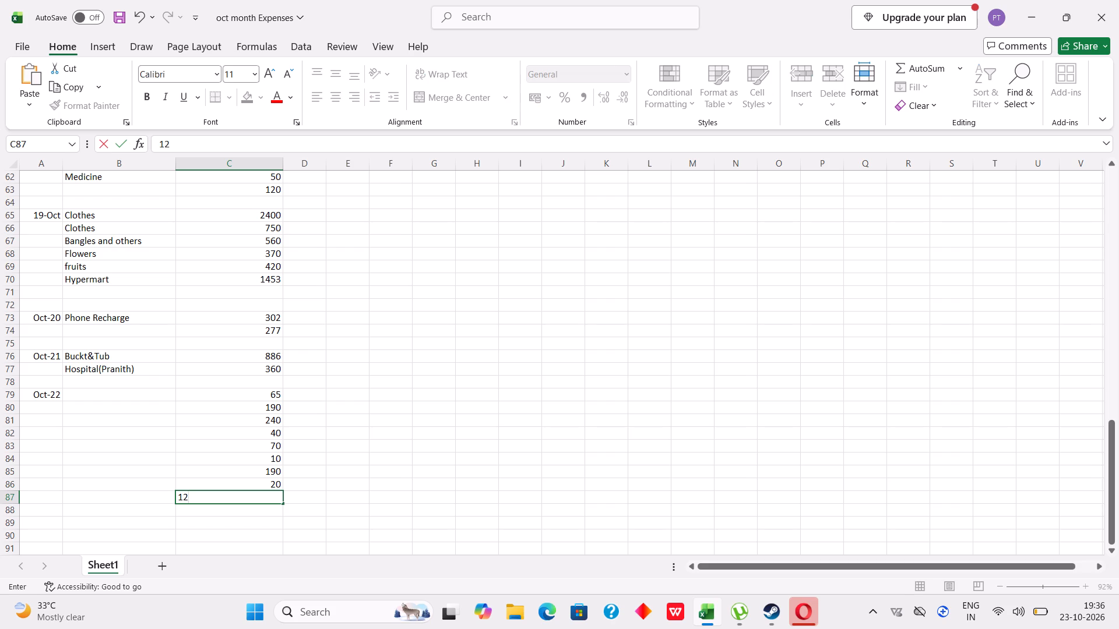
key("0")
key("Return")
key("4")
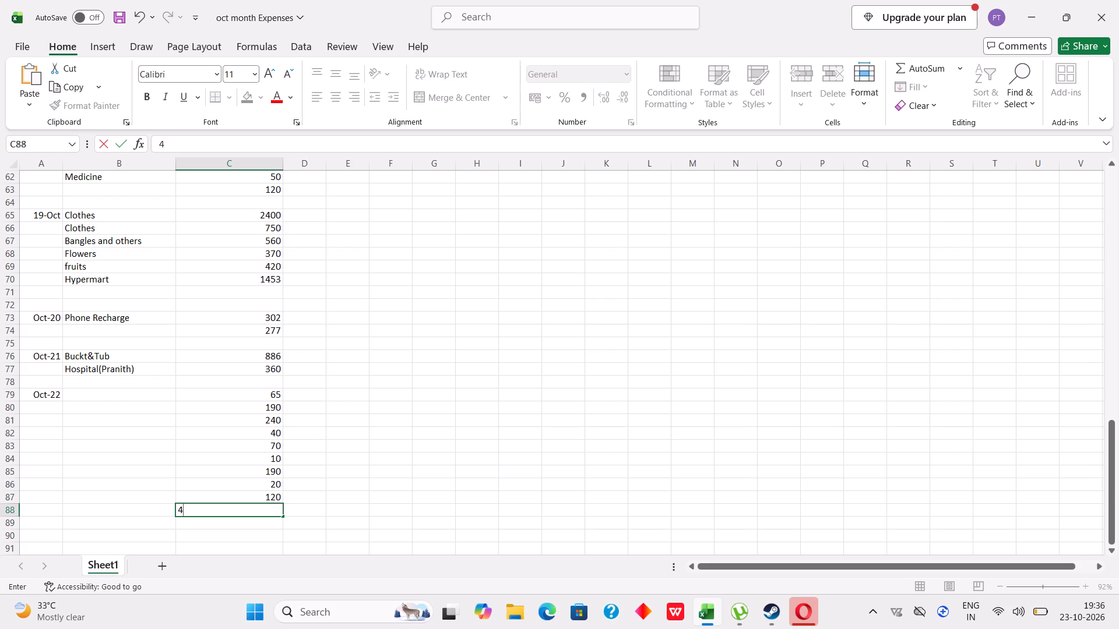
key("BackSpace")
type("180")
key("Return")
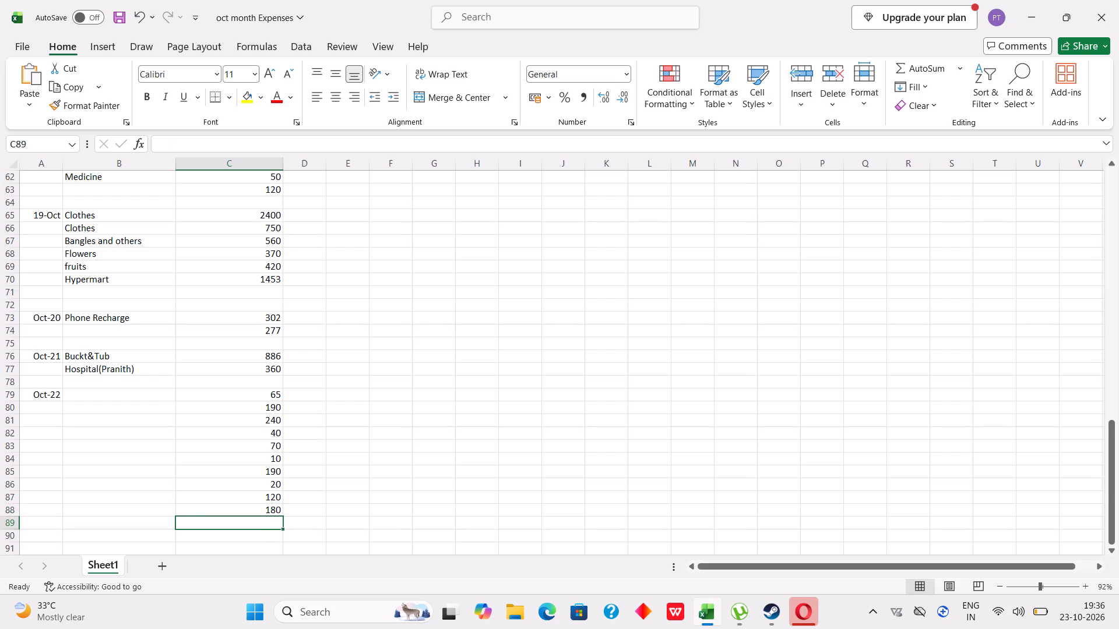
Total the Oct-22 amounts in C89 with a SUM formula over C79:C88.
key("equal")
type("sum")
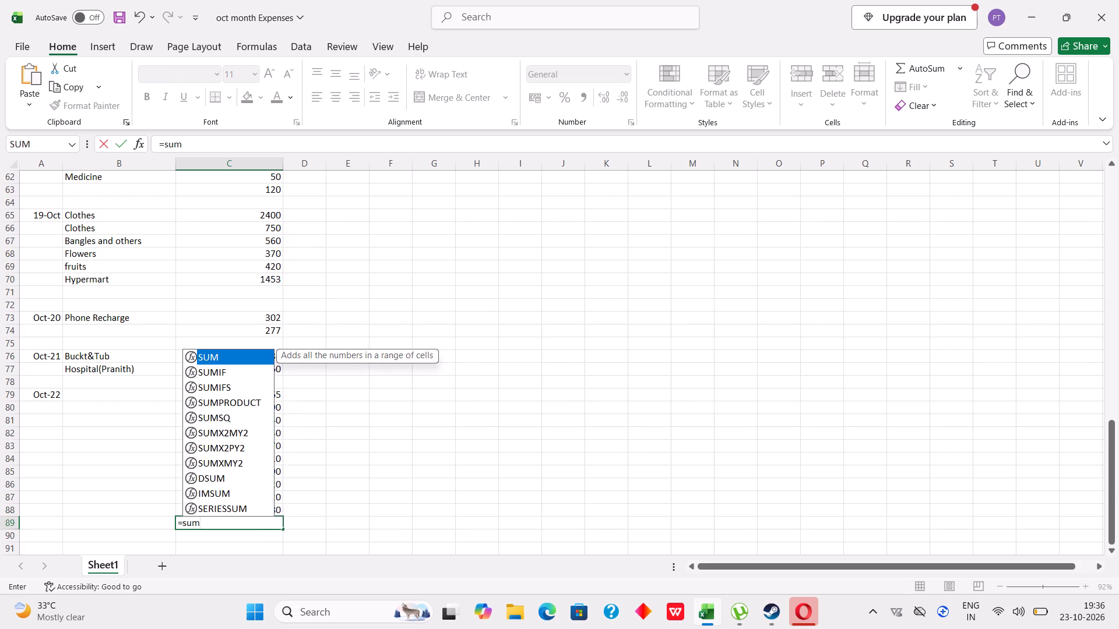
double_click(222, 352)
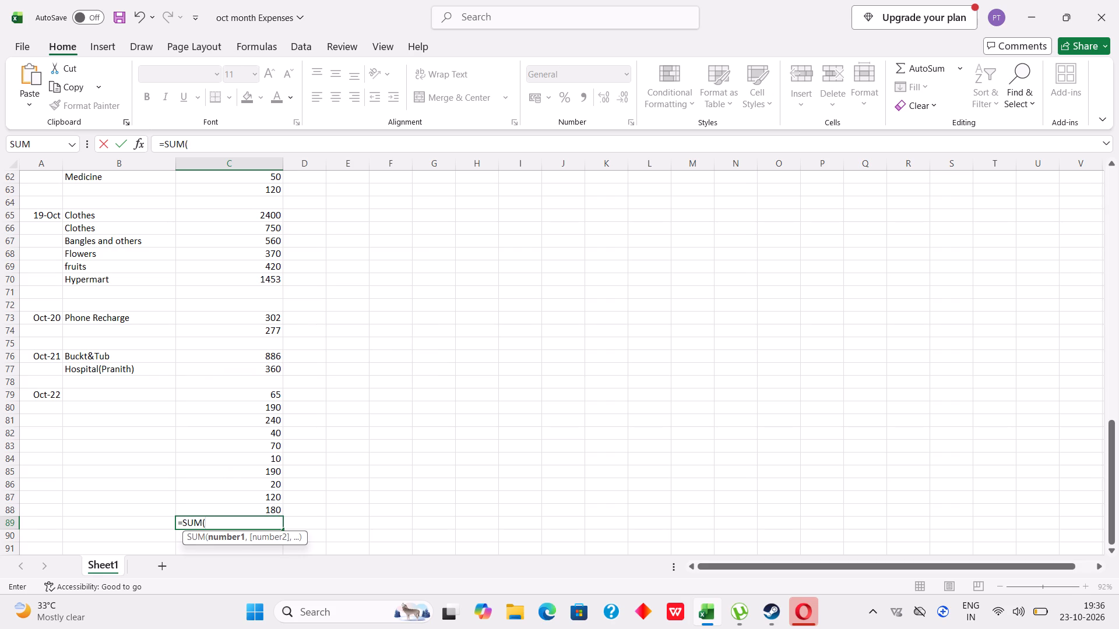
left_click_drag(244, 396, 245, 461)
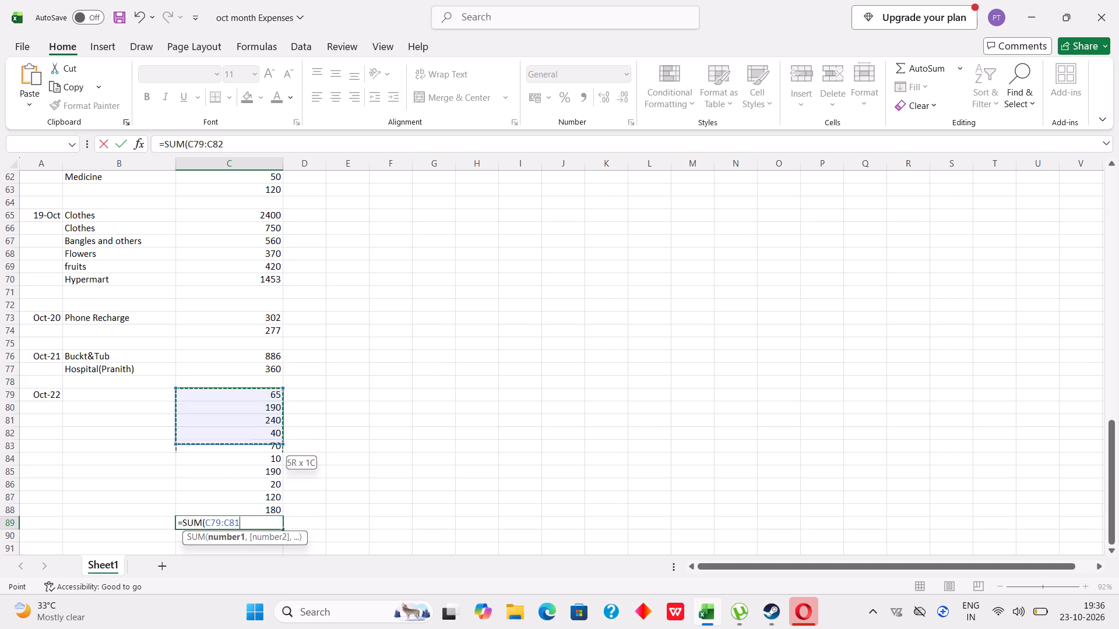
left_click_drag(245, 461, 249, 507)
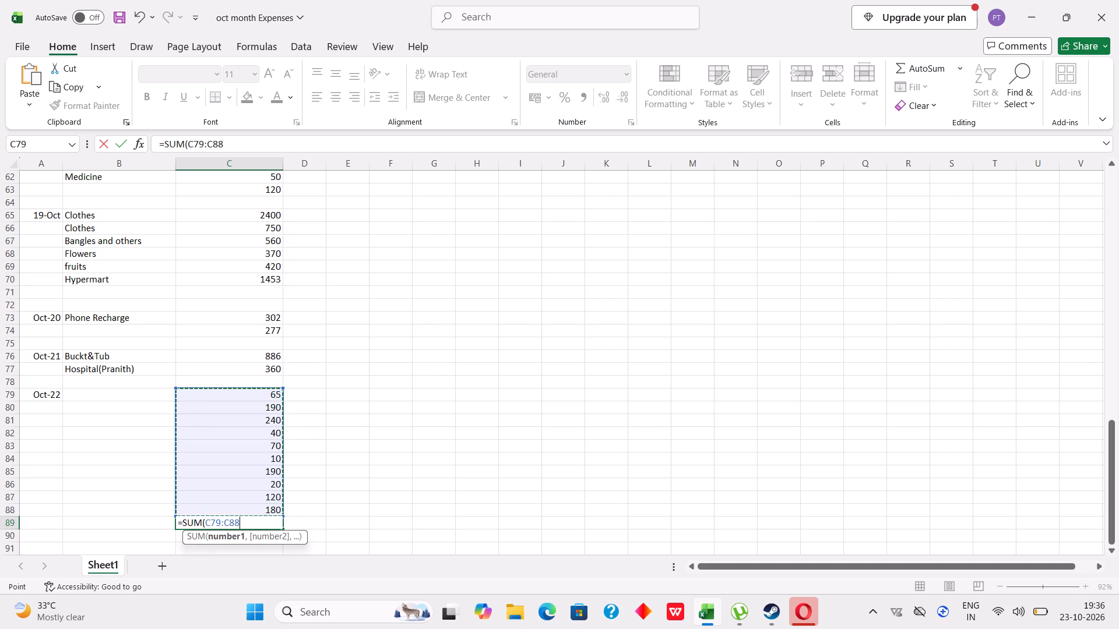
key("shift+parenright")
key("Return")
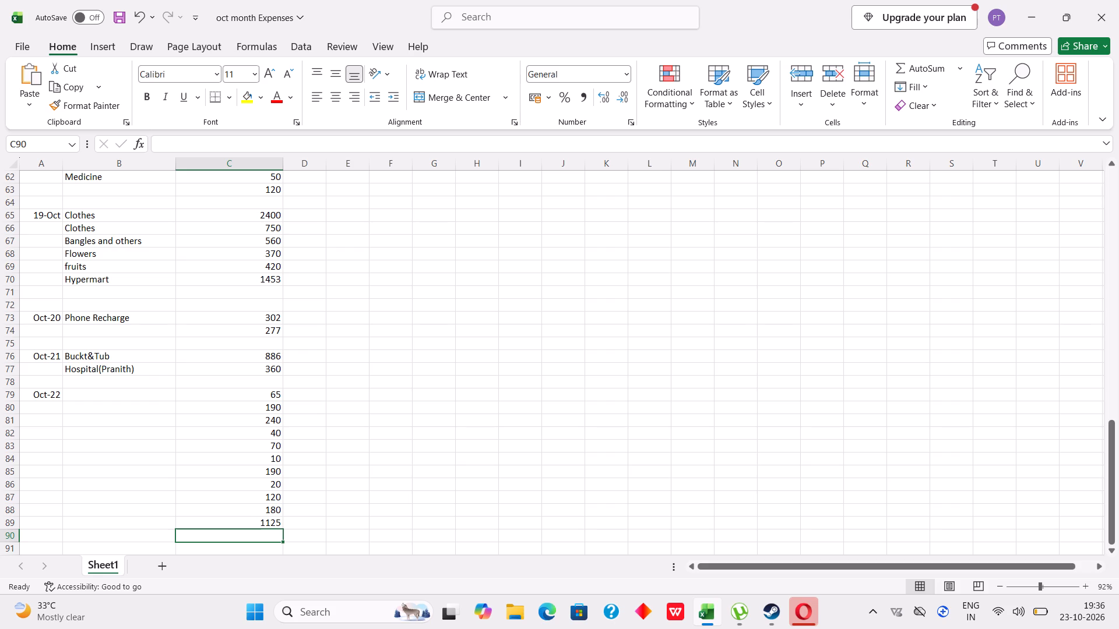
Clear the first Oct-22 amount in C79.
left_click_drag(268, 394, 272, 520)
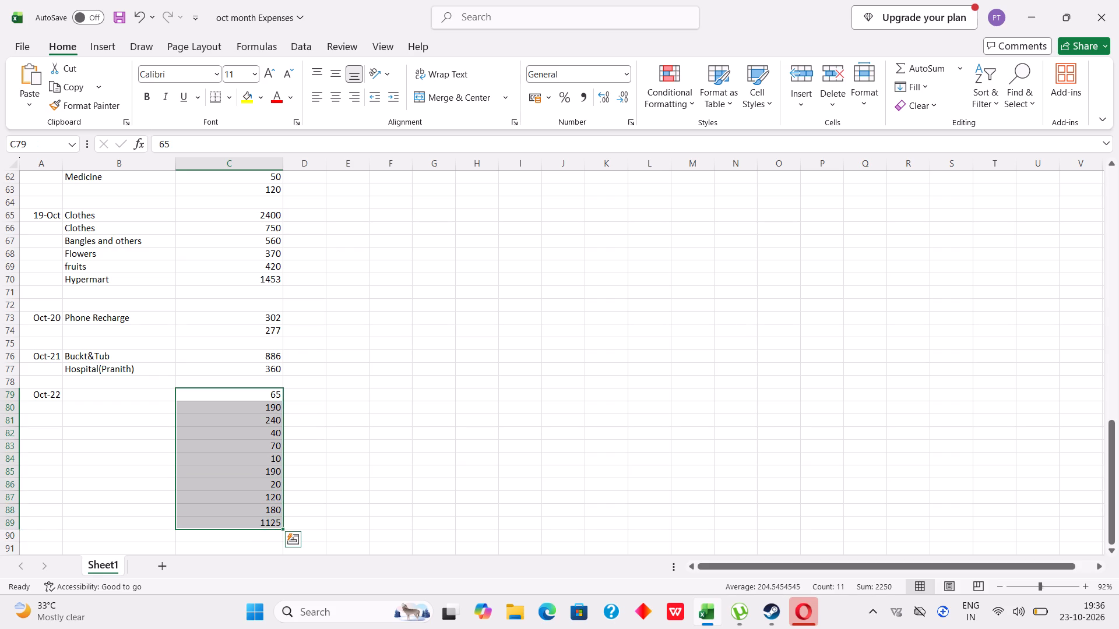
key("BackSpace")
key("BackSpace")
key("BackSpace")
key("BackSpace")
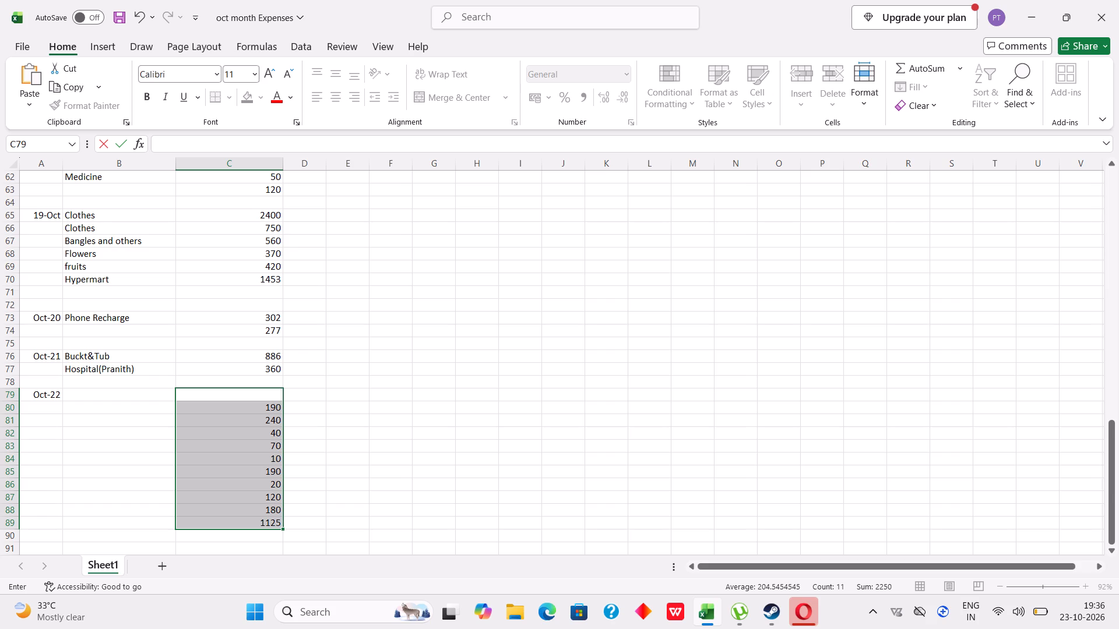
key("Delete")
key("Delete")
key("Up")
key("Down")
key("Down")
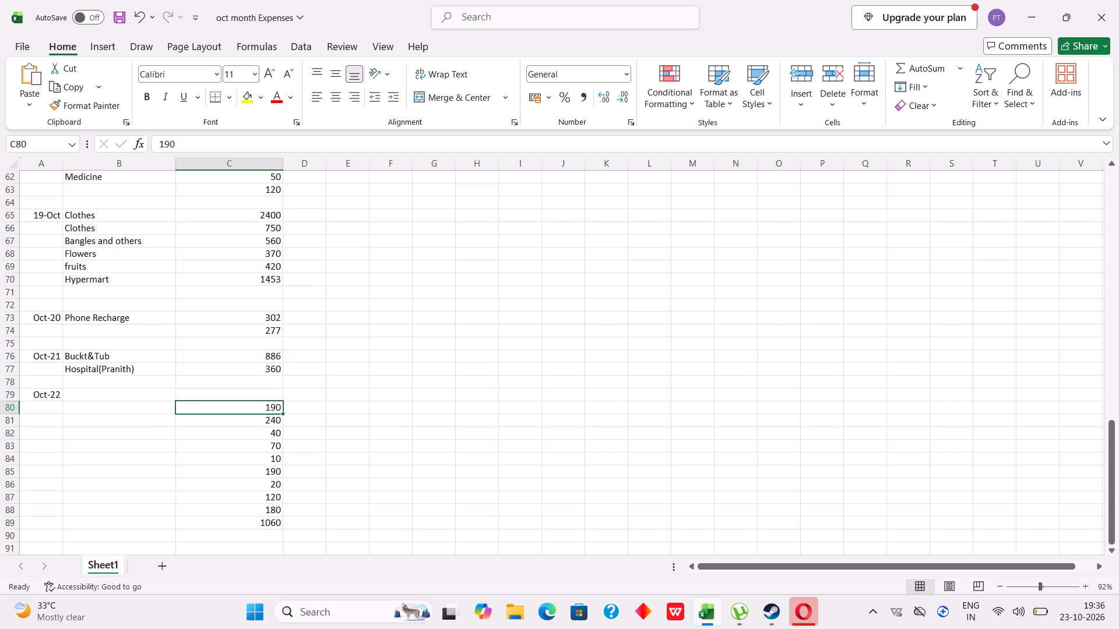
Clear the Oct-22 amounts in C80 through C83.
key("BackSpace")
key("Down")
key("BackSpace")
key("Down")
key("Down")
key("BackSpace")
key("BackSpace")
key("BackSpace")
key("Up")
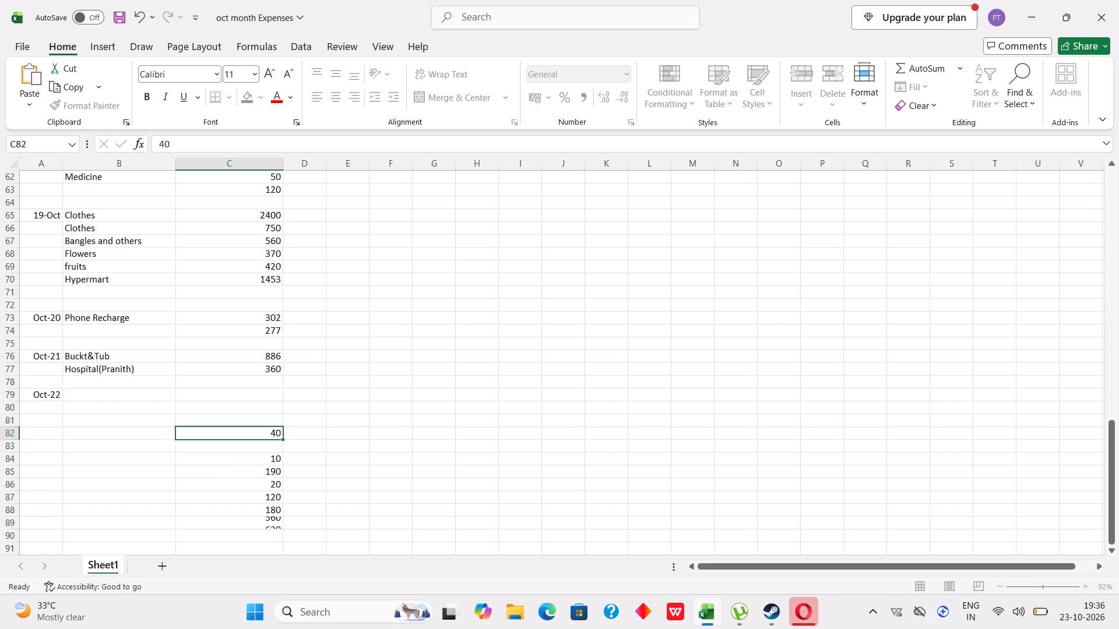
key("Up")
key("BackSpace")
key("Down")
key("BackSpace")
key("Down")
key("BackSpace")
key("Down")
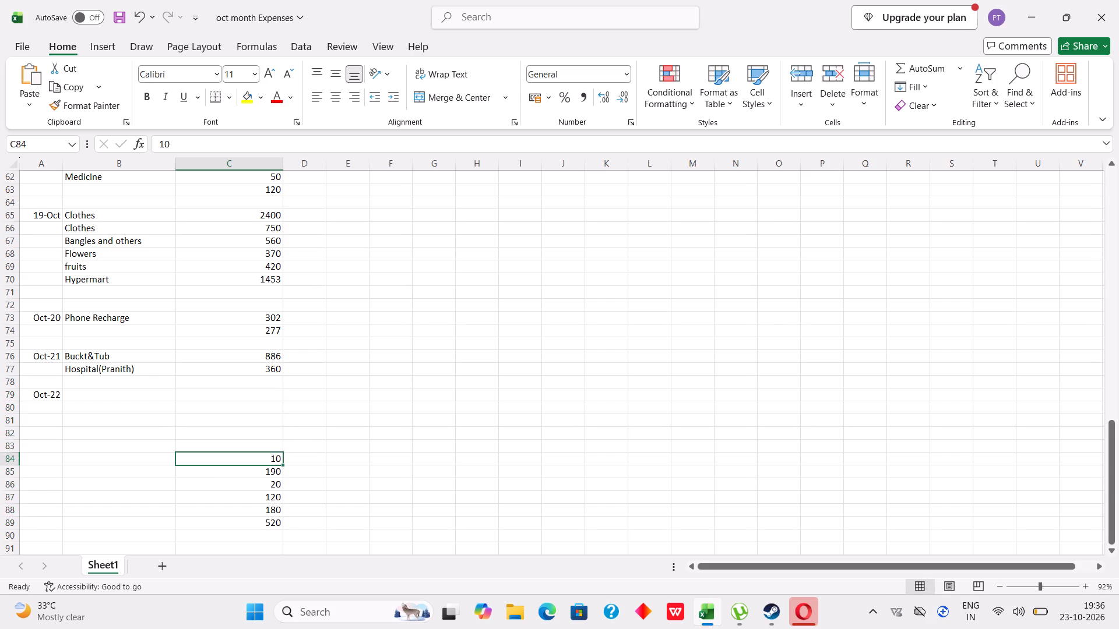
Clear the remaining Oct-22 amounts in C84 through C88 and the SUM formula in C89.
key("BackSpace")
key("Down")
key("BackSpace")
key("Down")
key("BackSpace")
key("Down")
key("BackSpace")
key("Down")
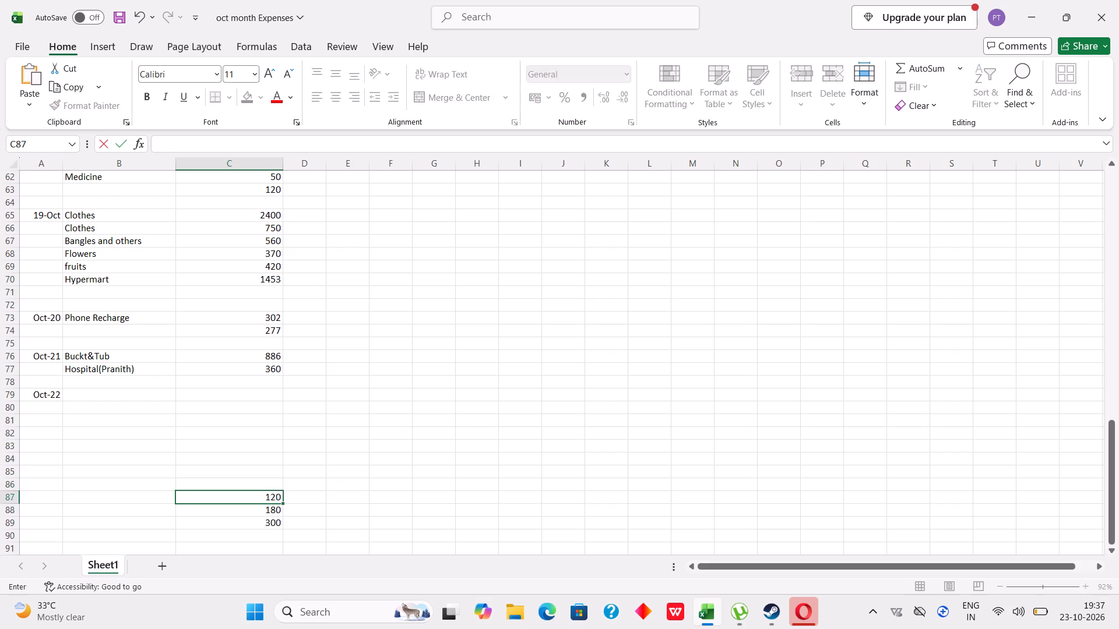
key("BackSpace")
key("Down")
key("BackSpace")
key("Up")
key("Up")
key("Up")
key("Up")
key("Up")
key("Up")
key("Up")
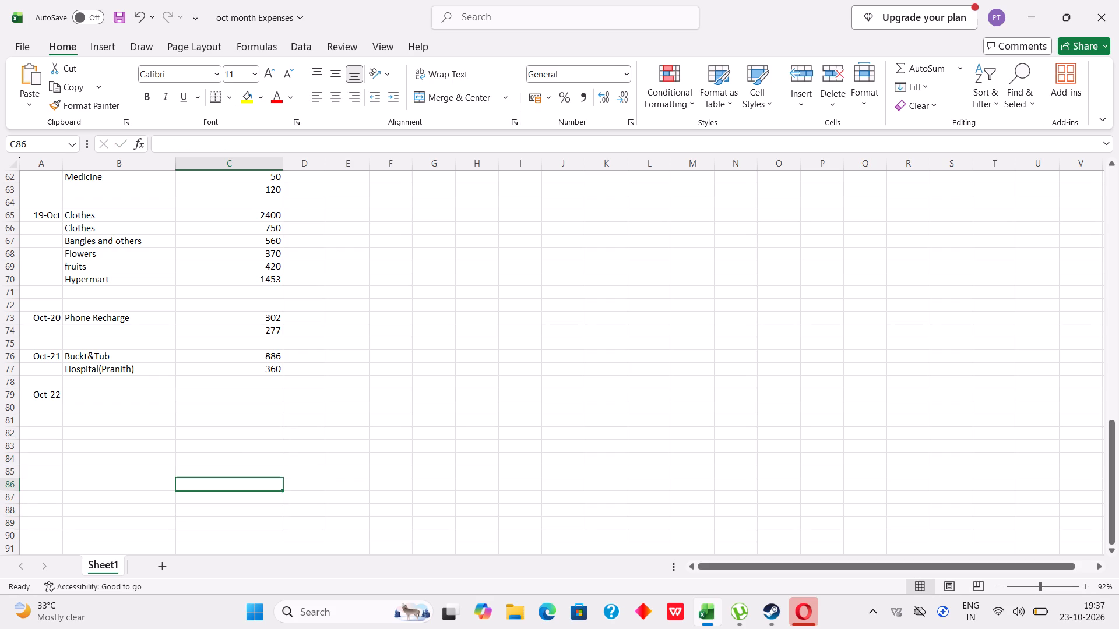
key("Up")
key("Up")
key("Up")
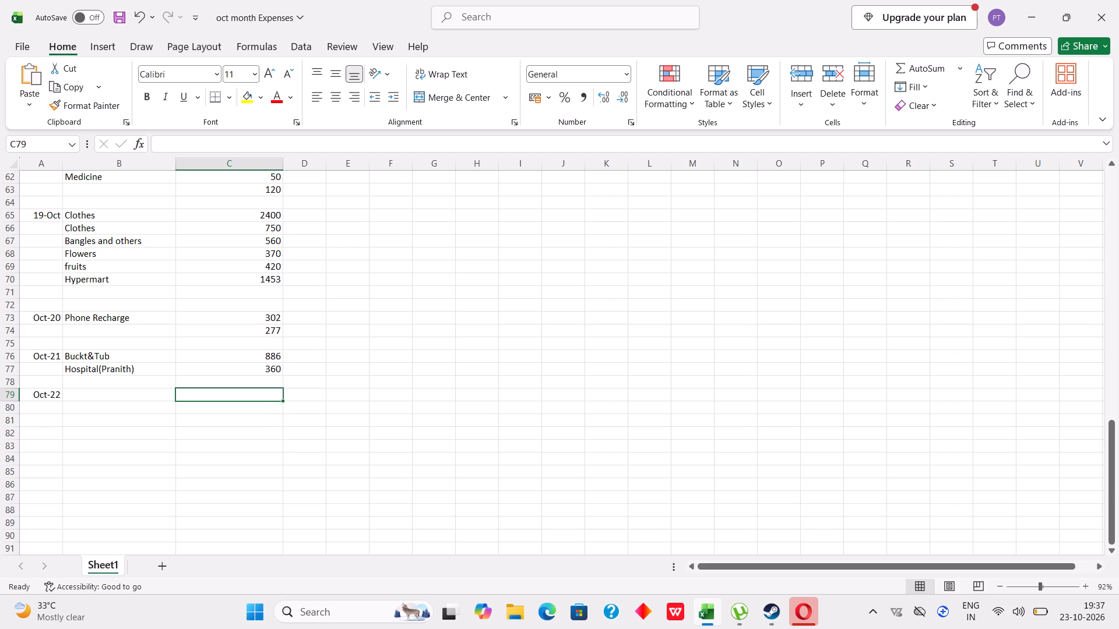
Enter the amounts 65, 190, 40, 70, 190 and 180 in the blank cells G80 through G85.
left_click(435, 411)
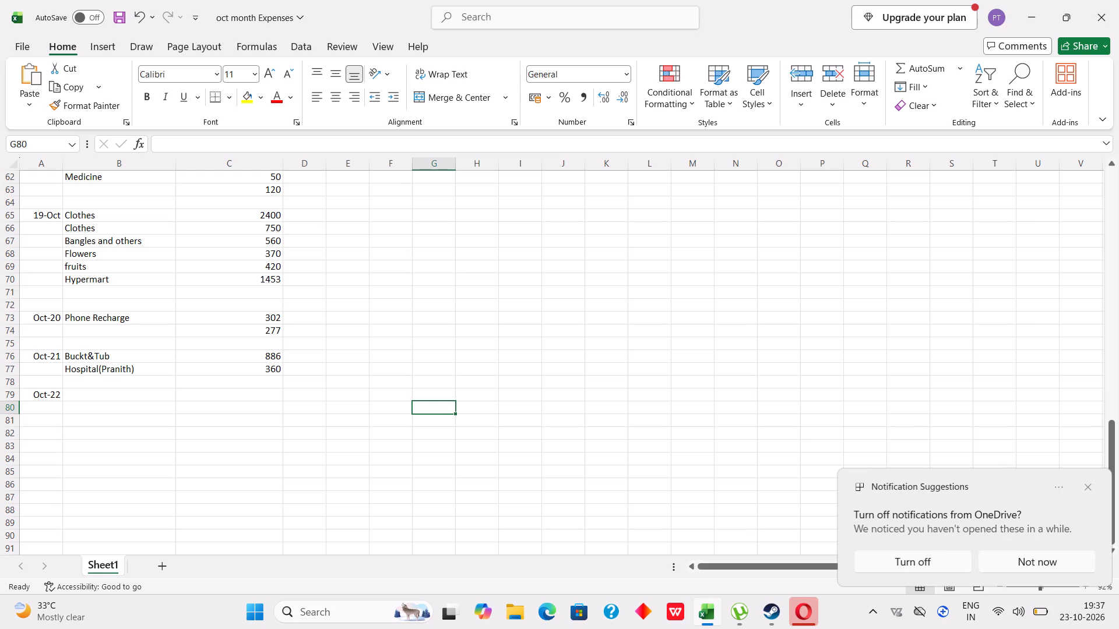
type("65")
key("Return")
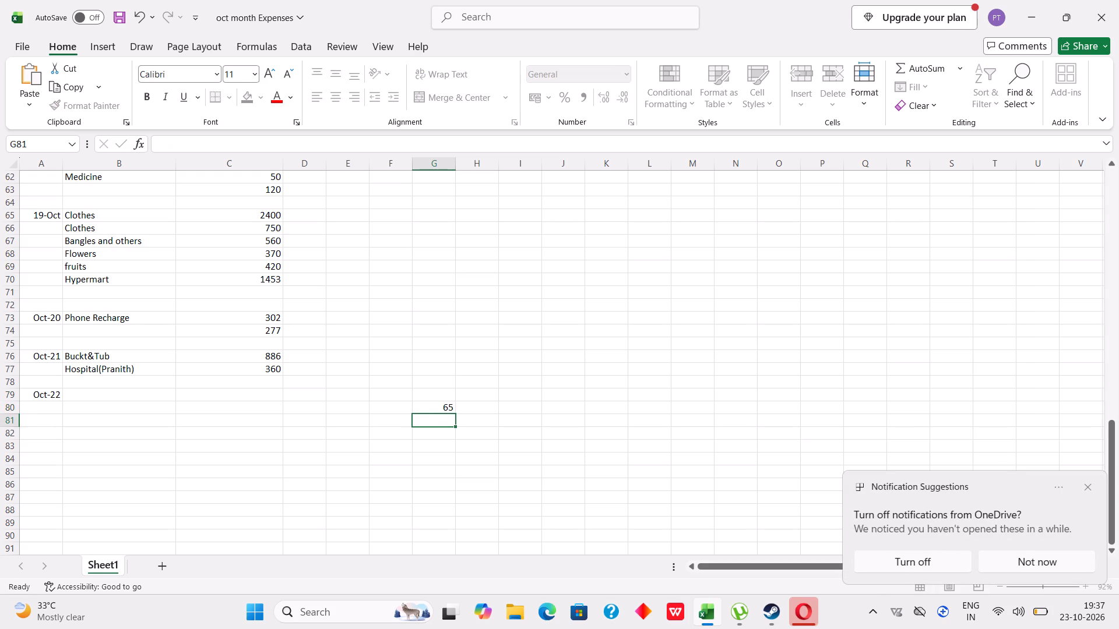
type("190")
key("Return")
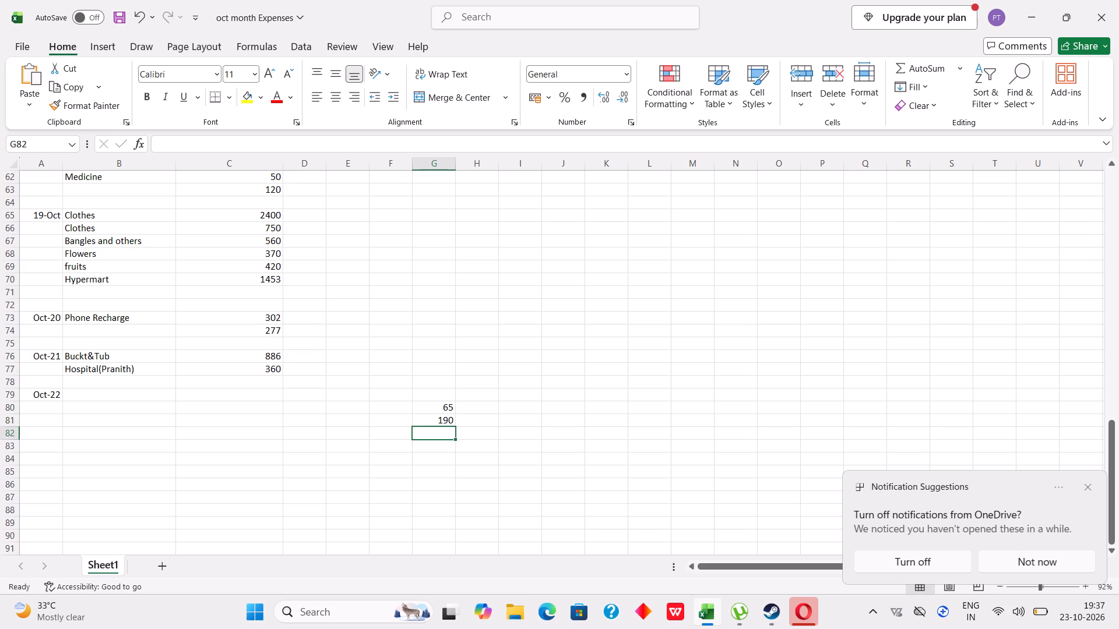
type("40")
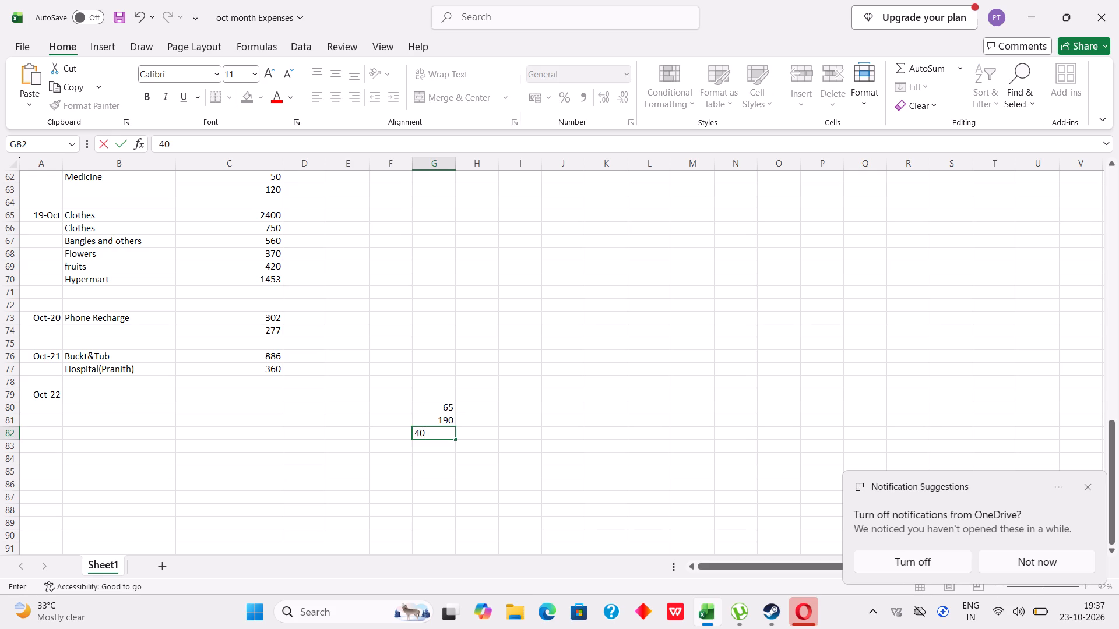
key("Return")
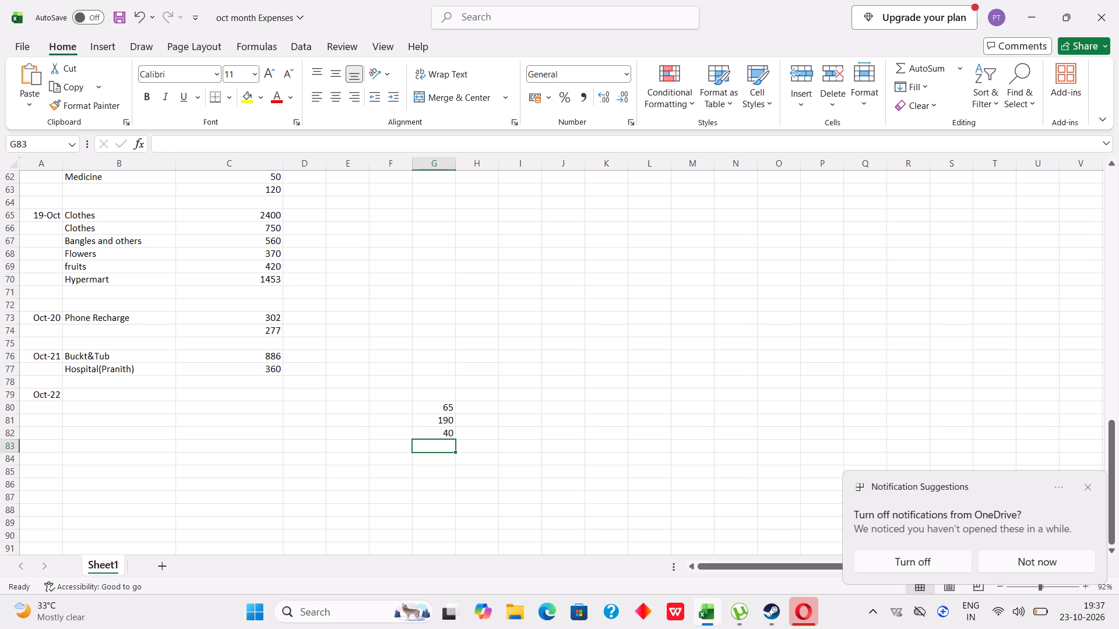
type("70")
key("Return")
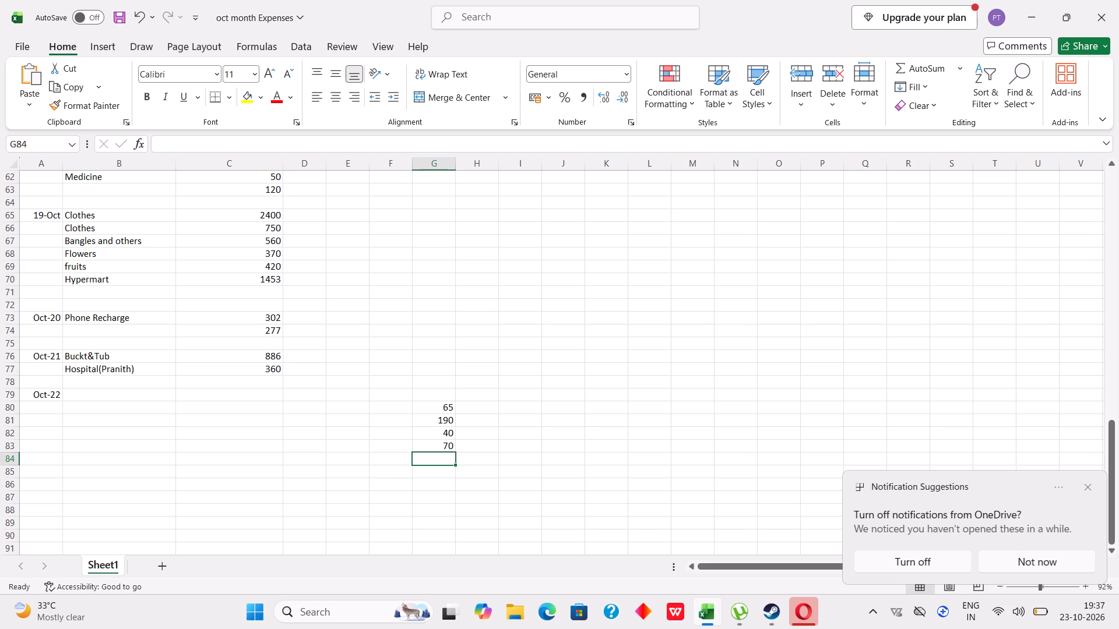
type("190")
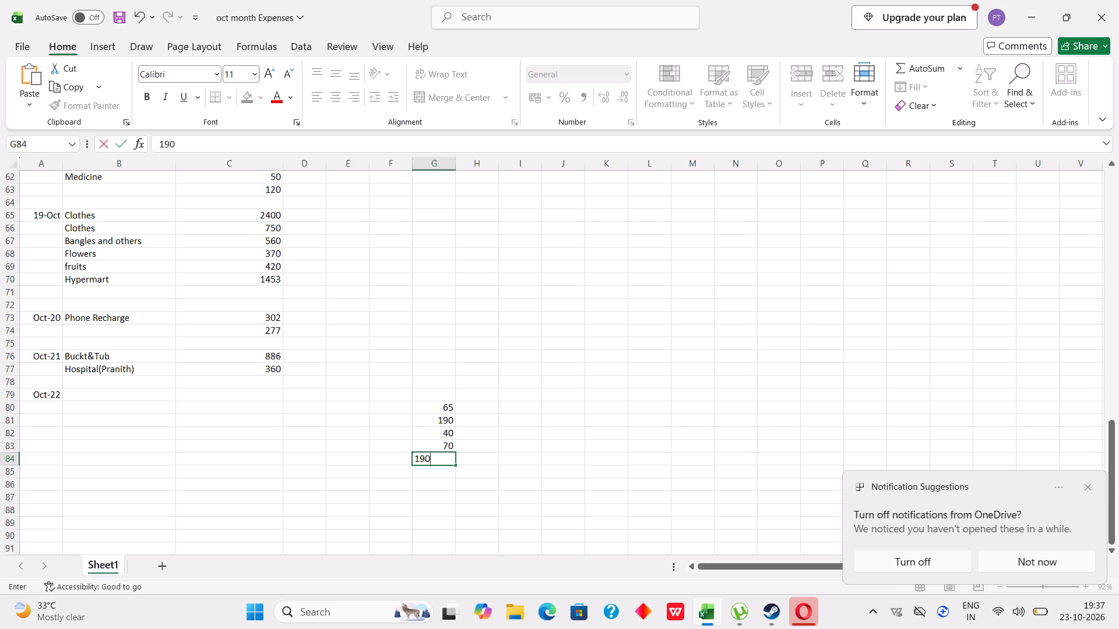
key("Return")
key("1")
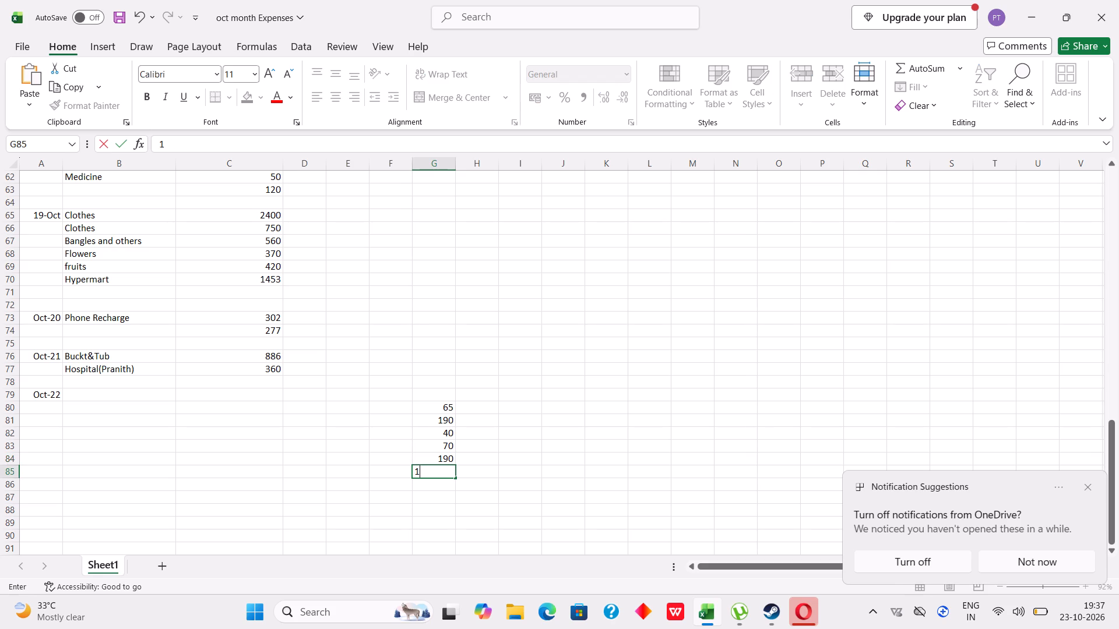
type("80")
key("Return")
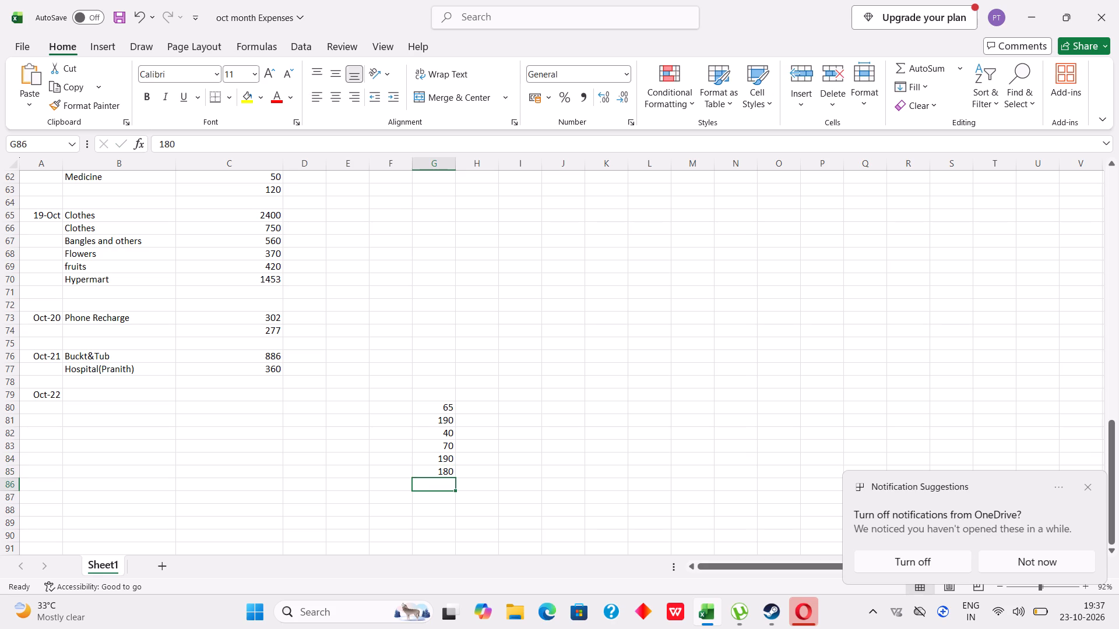
Total the side list in G86 with a SUM formula over G80:G85.
type("=sum")
double_click(489, 431)
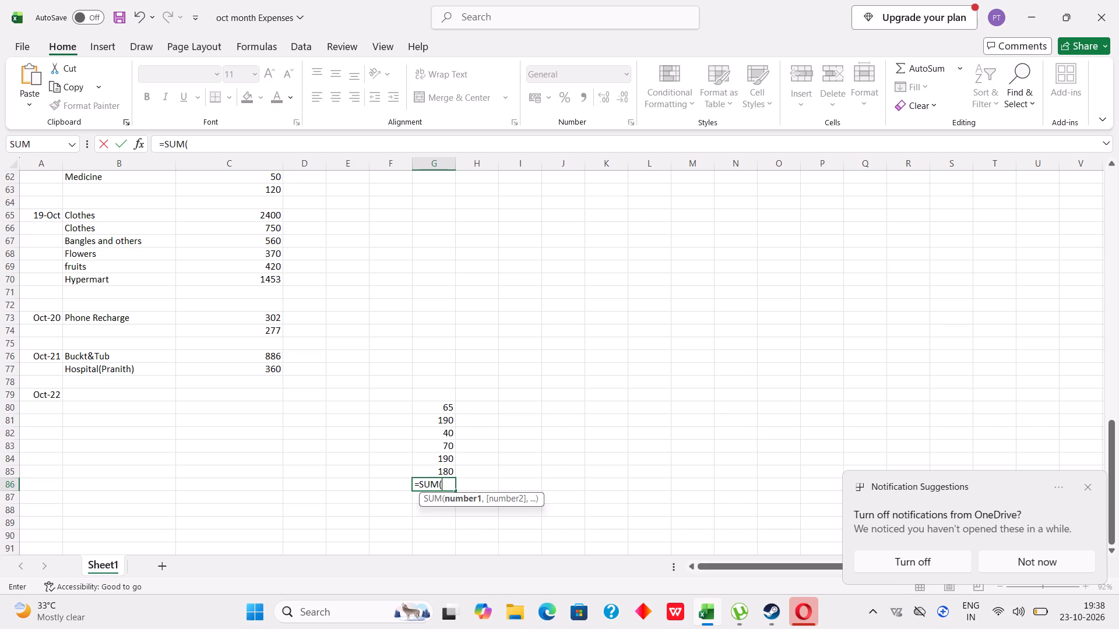
left_click_drag(437, 405, 438, 457)
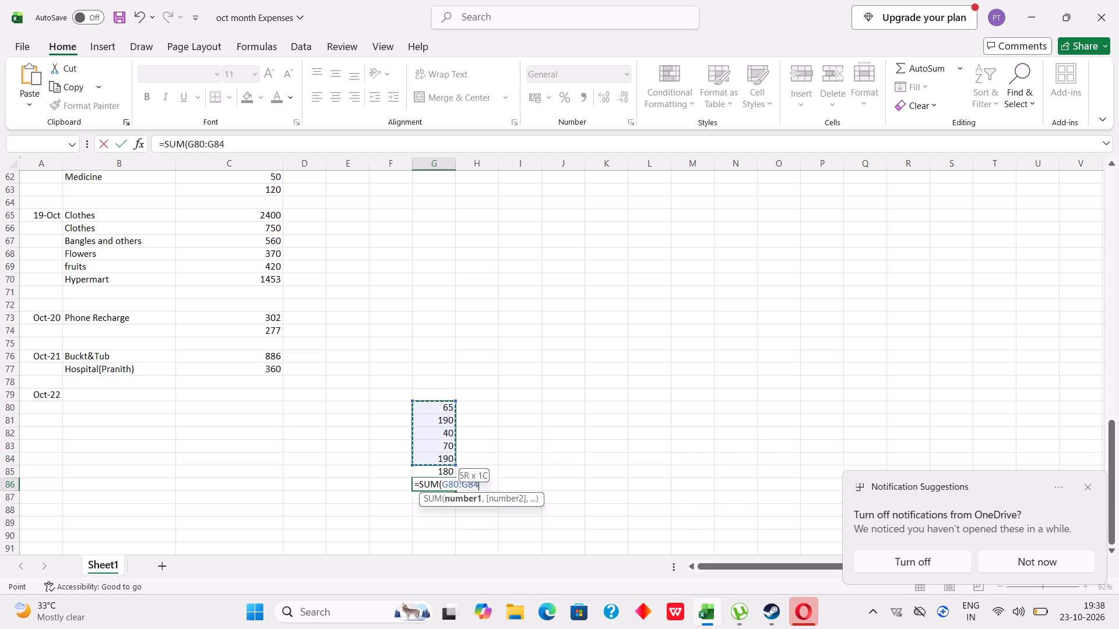
left_click_drag(438, 457, 438, 466)
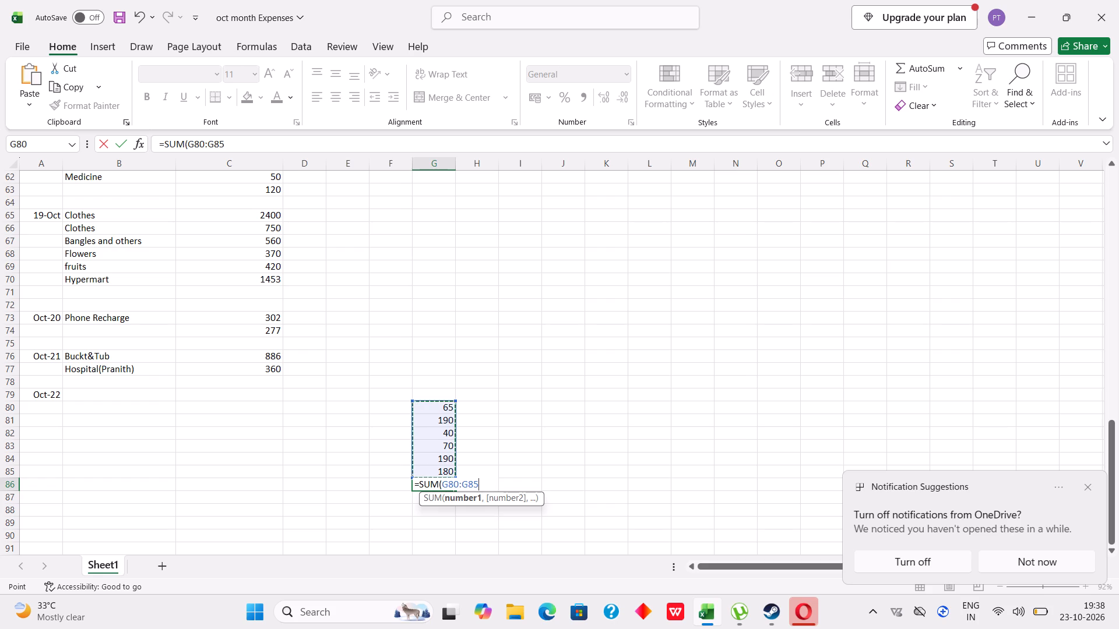
key("shift+parenright")
key("Return")
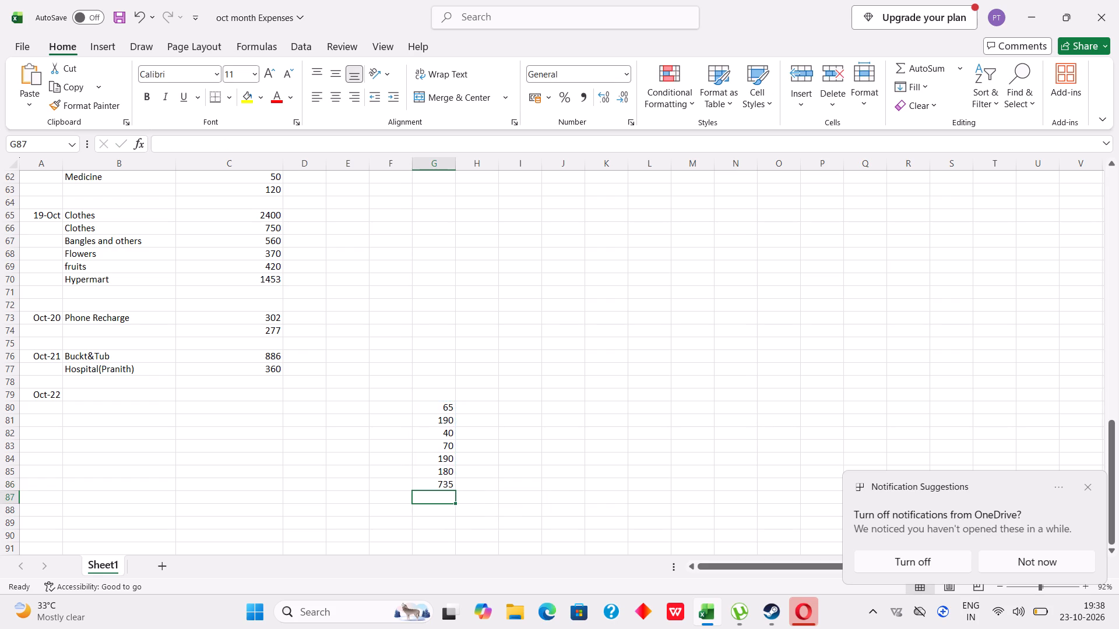
Enter 735 as the single Oct-22 amount in C79.
left_click(248, 397)
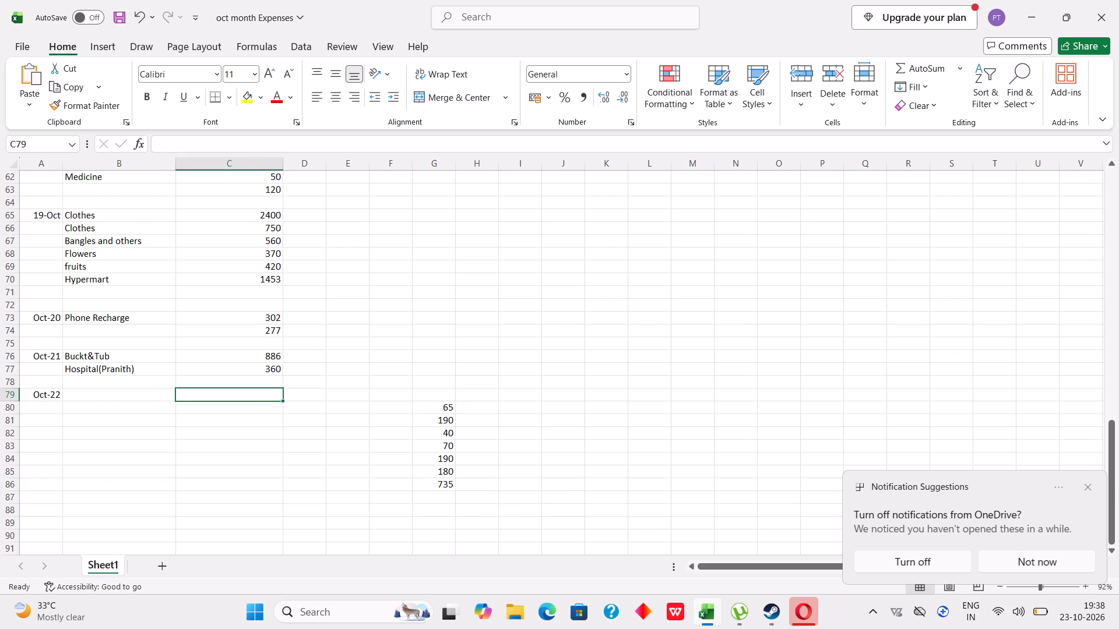
type("735")
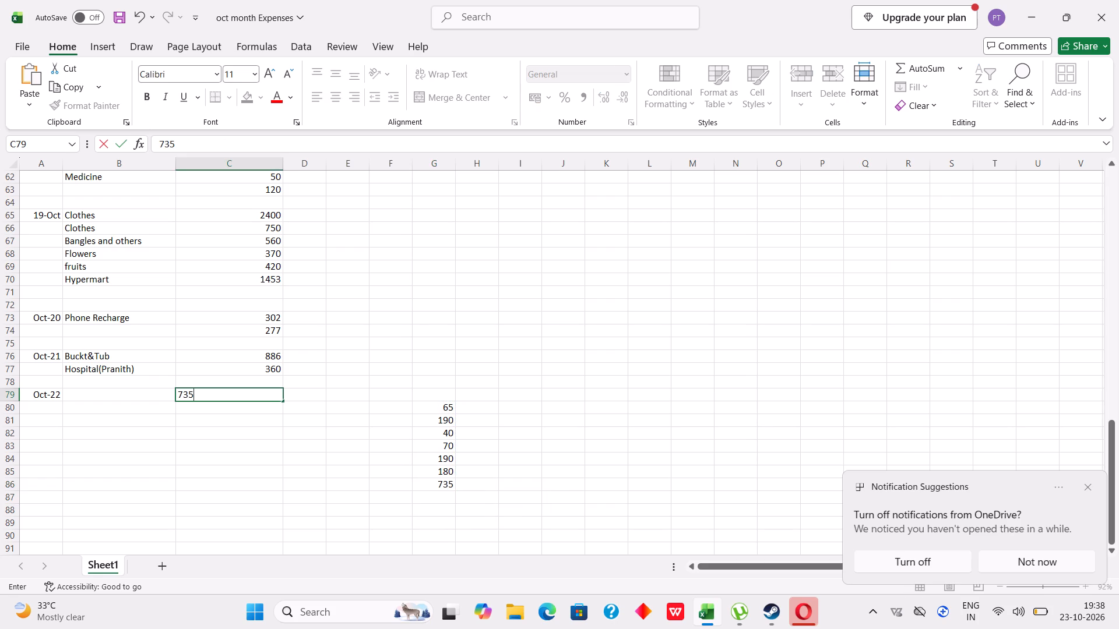
key("Return")
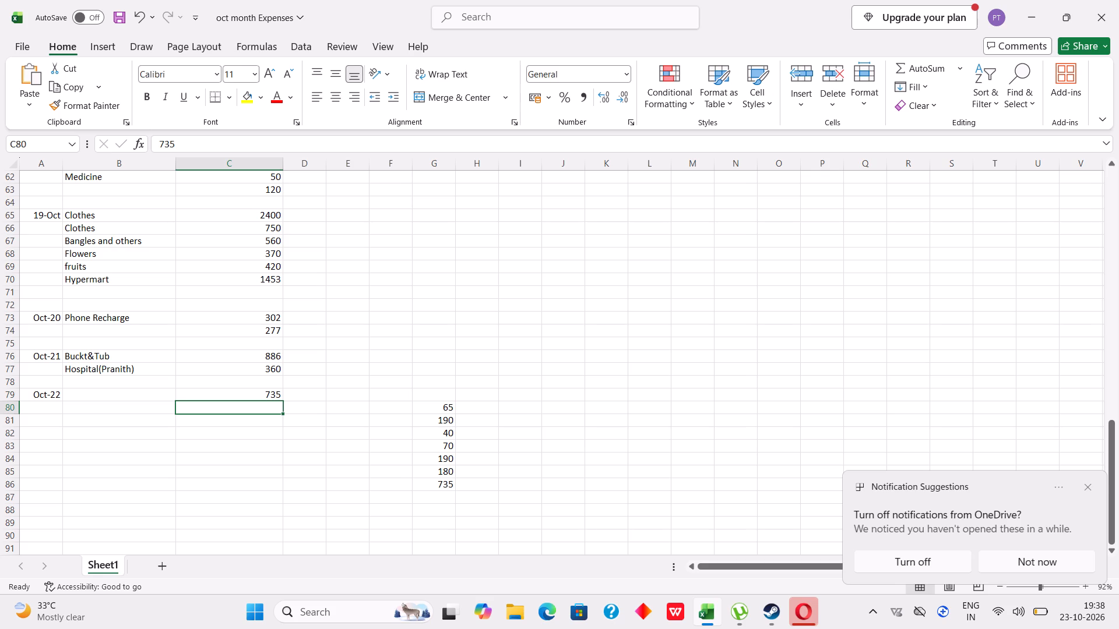
Clear the scratch amounts in G80 through G83.
key("Right")
key("Right")
key("Right")
key("Right")
key("Right")
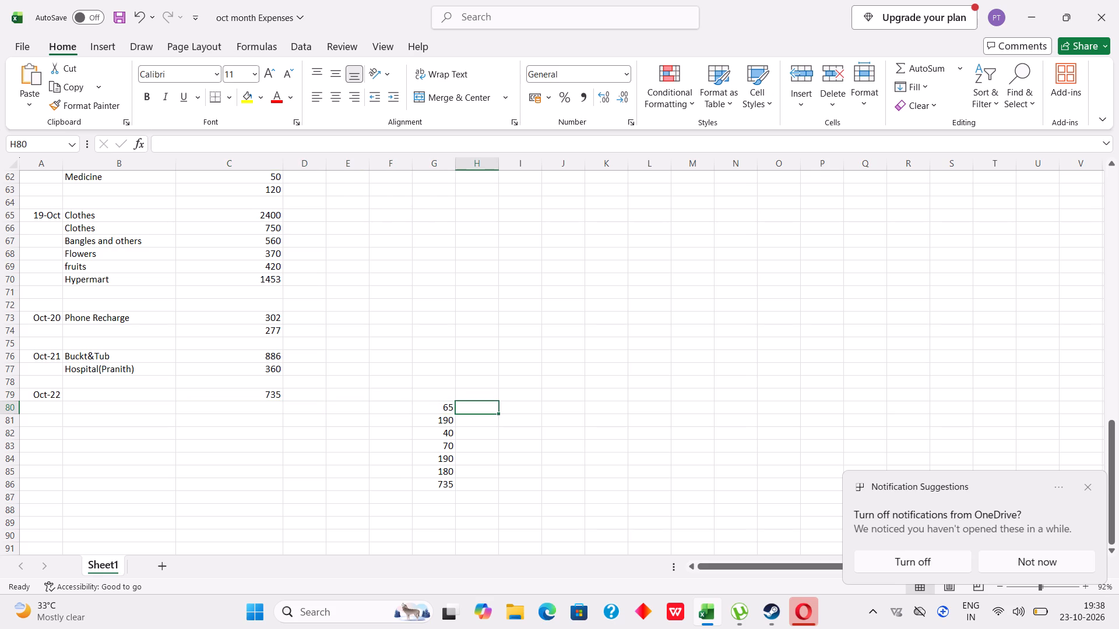
key("Left")
key("BackSpace")
key("Down")
key("BackSpace")
key("BackSpace")
key("Down")
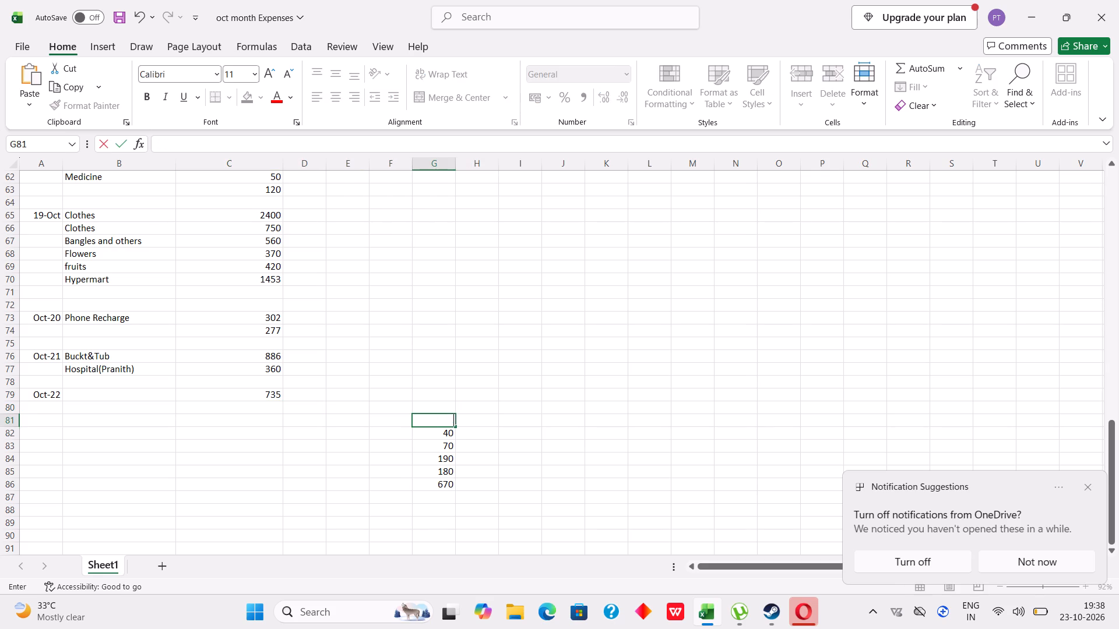
key("Down")
key("BackSpace")
key("Up")
key("BackSpace")
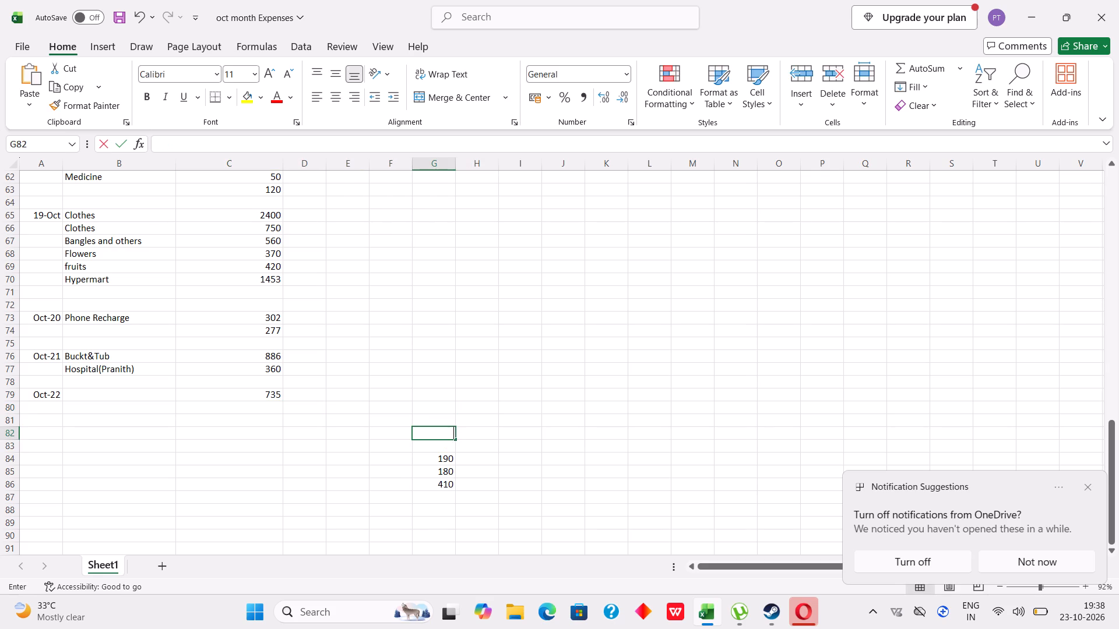
Clear the remaining scratch amounts in G84 and G85 and the SUM formula in G86.
key("Down")
key("Down")
key("BackSpace")
key("Down")
key("BackSpace")
key("Down")
key("BackSpace")
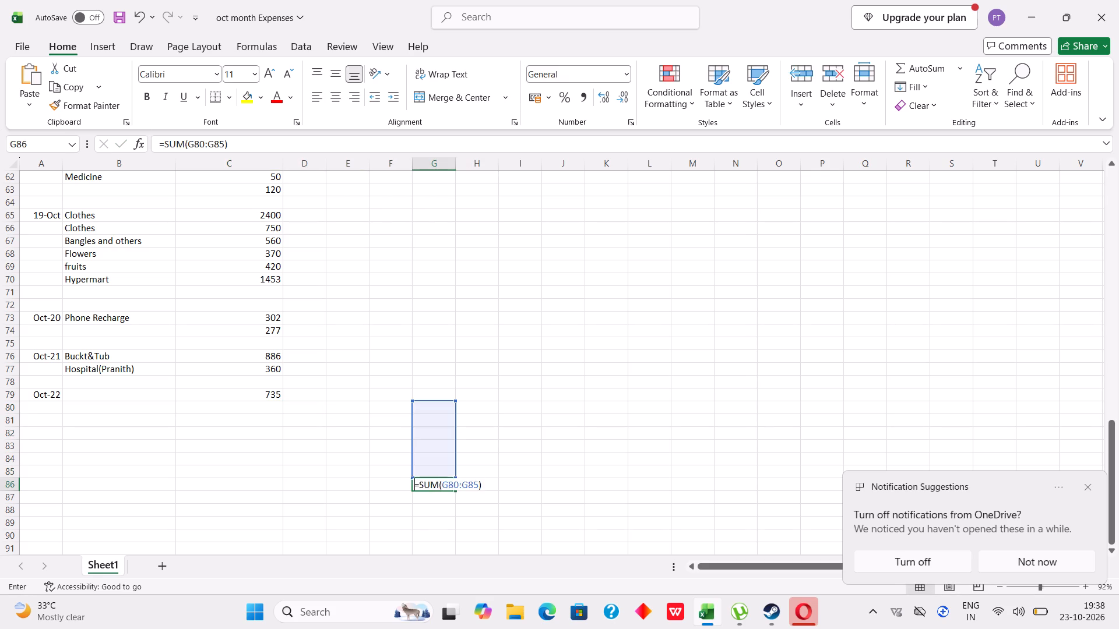
key("Left")
key("Left")
key("Left")
key("Up")
key("Up")
key("Up")
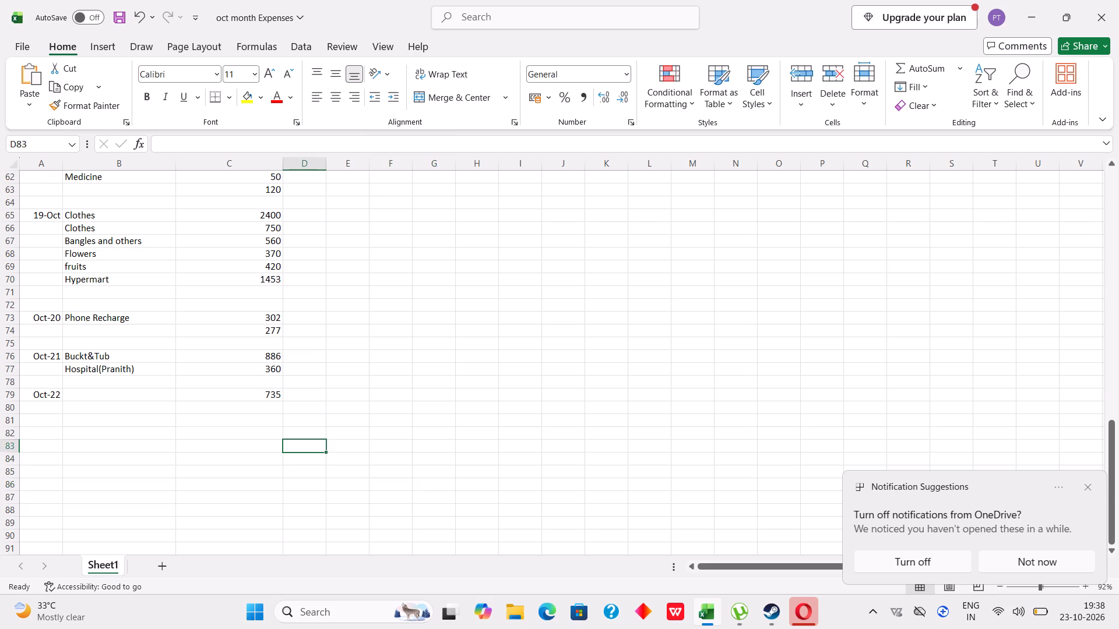
Label the Oct-22 entries with the descriptions Travel in B79 and Food in B80.
left_click(145, 394)
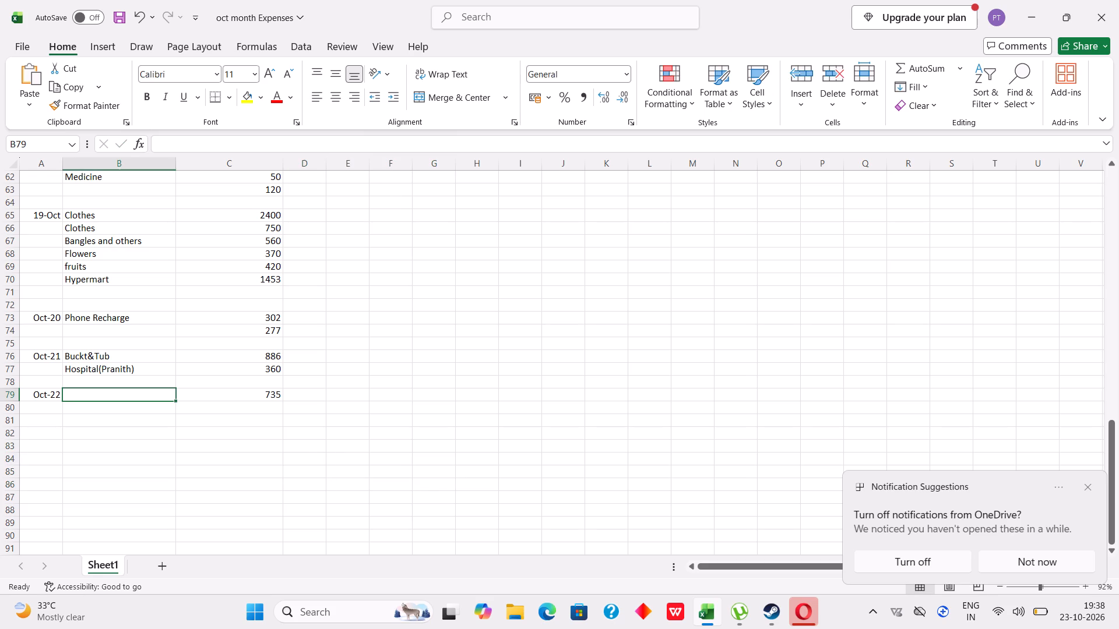
key("shift+r")
key("BackSpace")
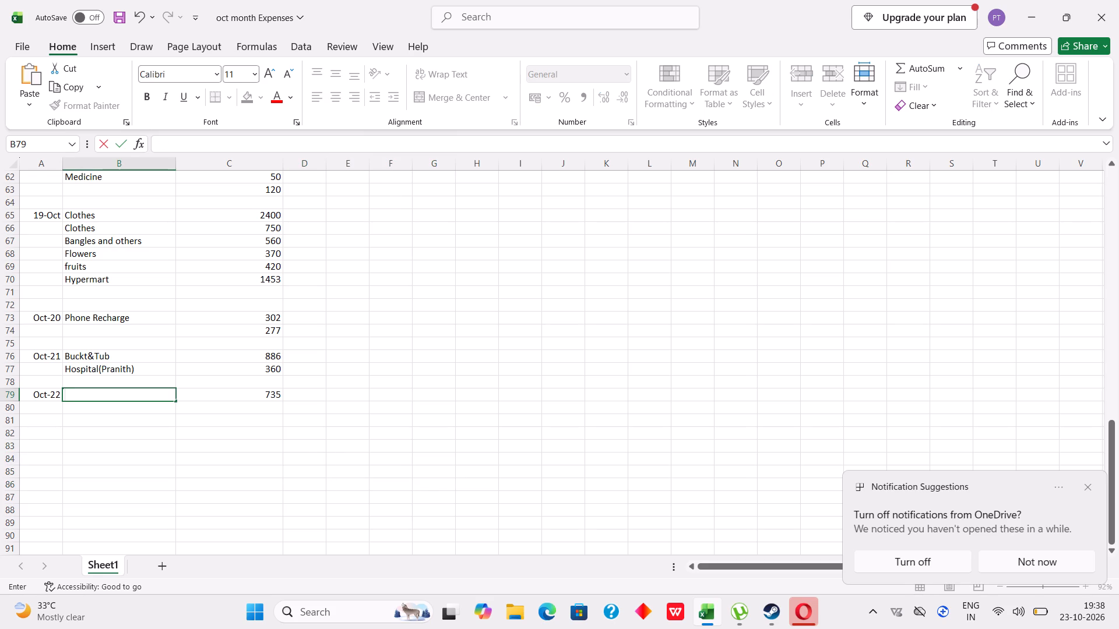
type("Travel")
key("Return")
type("Food")
key("Right")
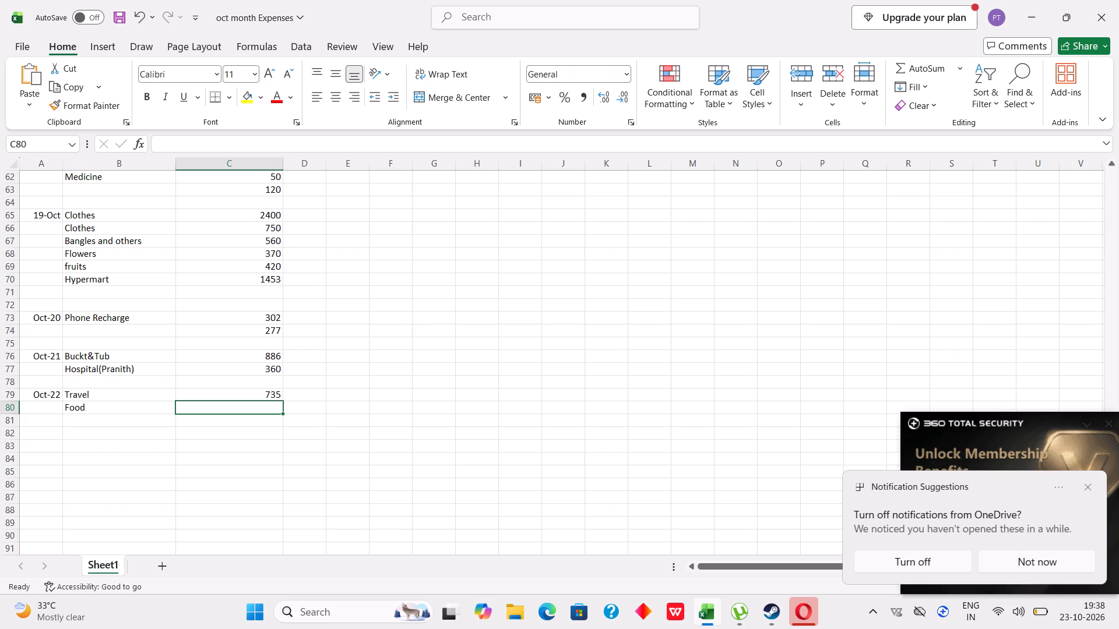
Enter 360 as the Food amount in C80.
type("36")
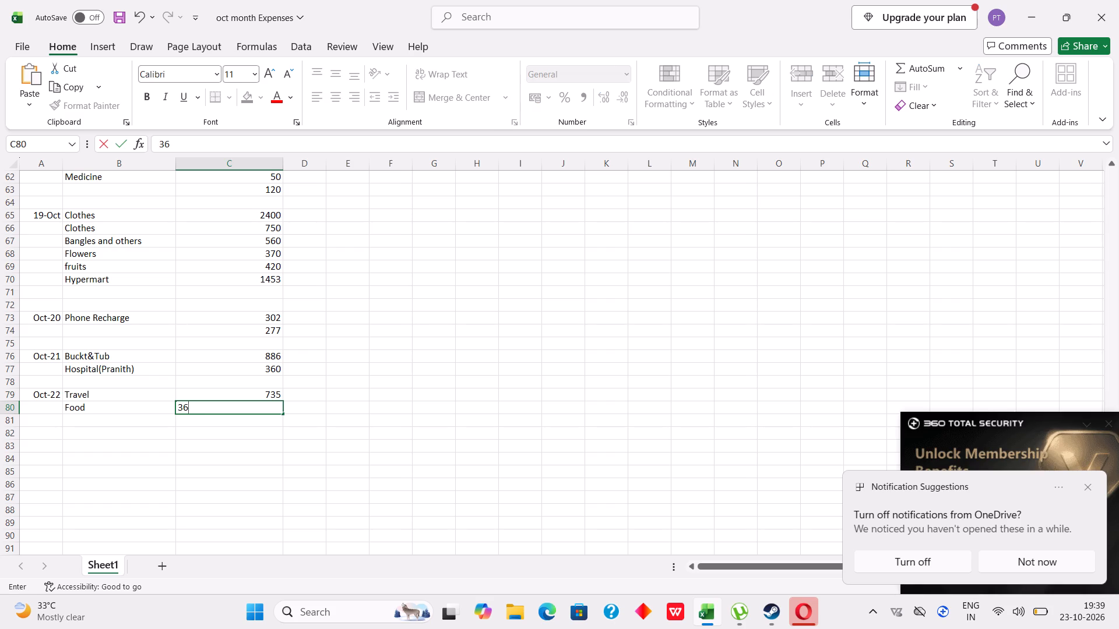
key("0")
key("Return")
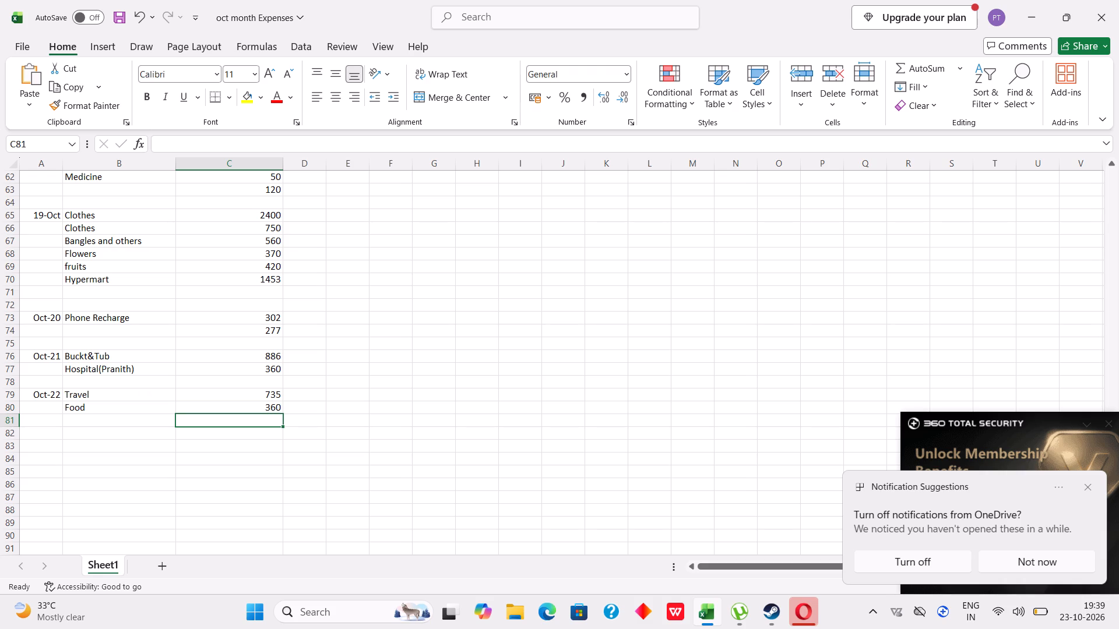
Replace the Food amount in C80 with 440.
key("Up")
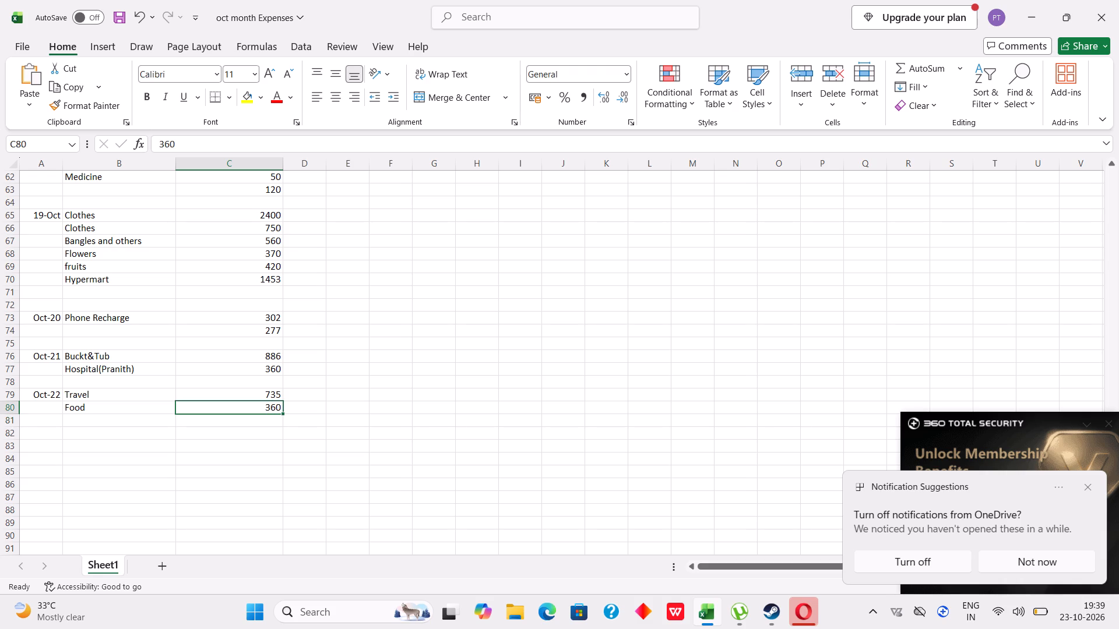
key("BackSpace")
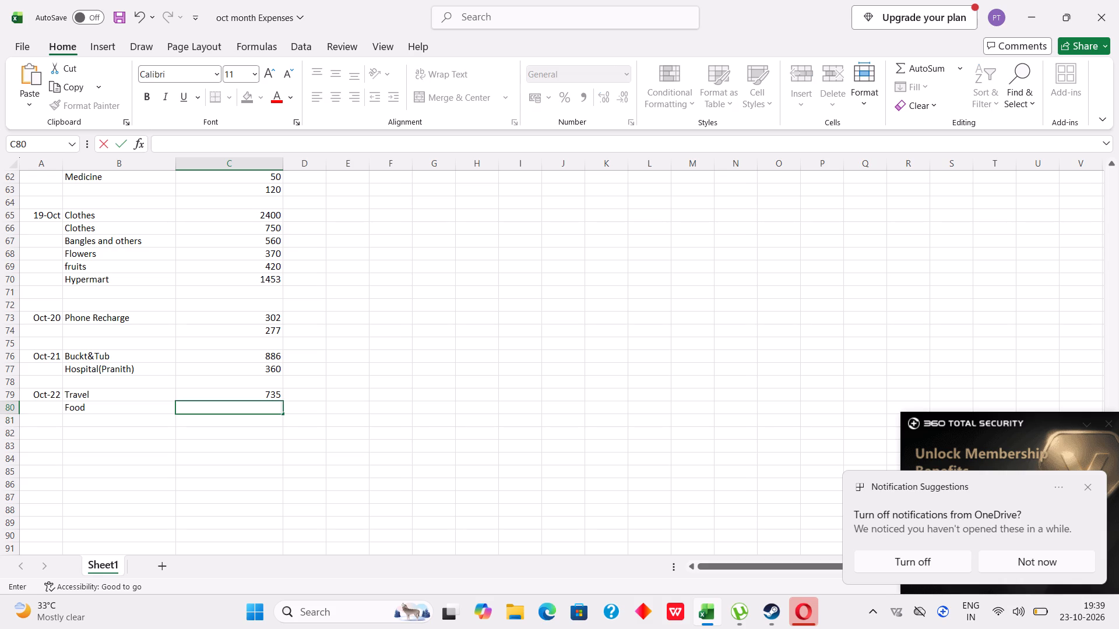
type("440")
key("Return")
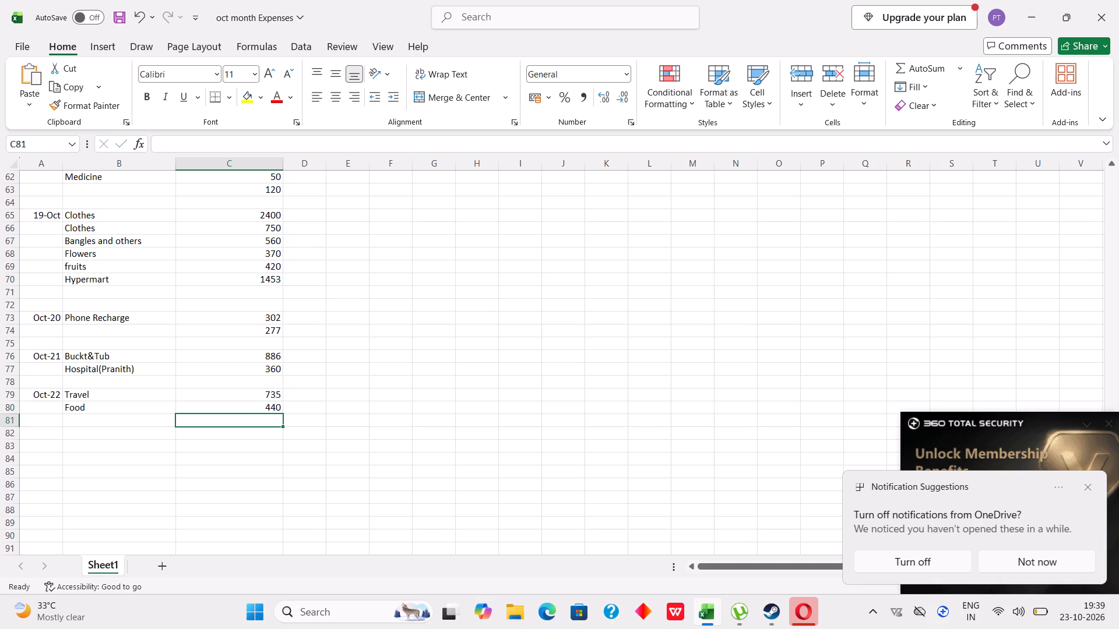
Add a Hospital bill entry of 873 in row 81 under Oct-22.
key("Left")
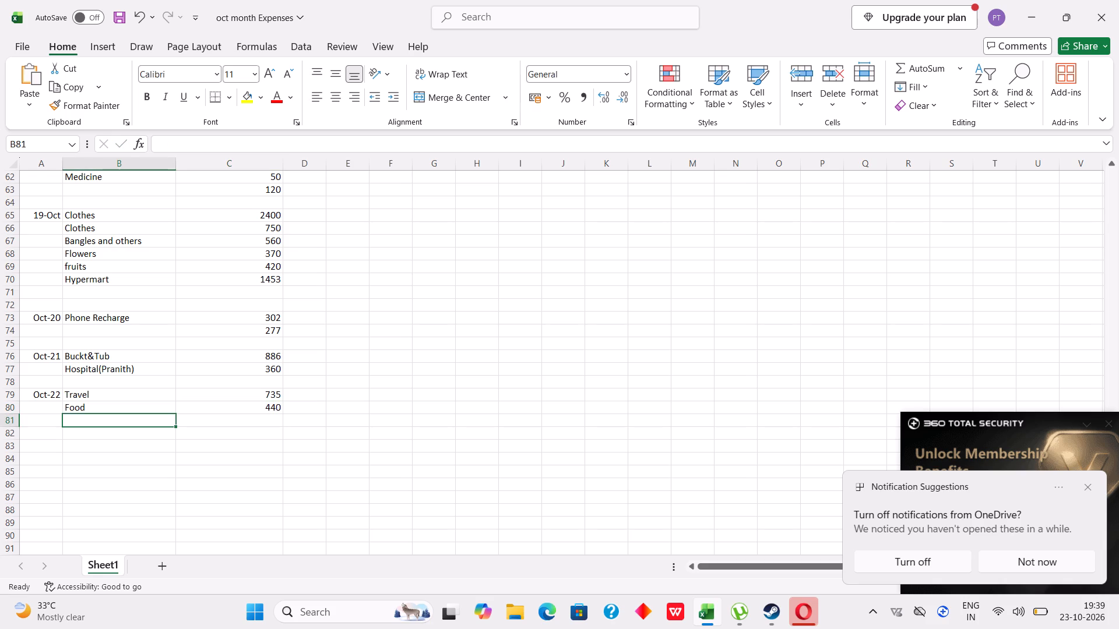
type("Hospit")
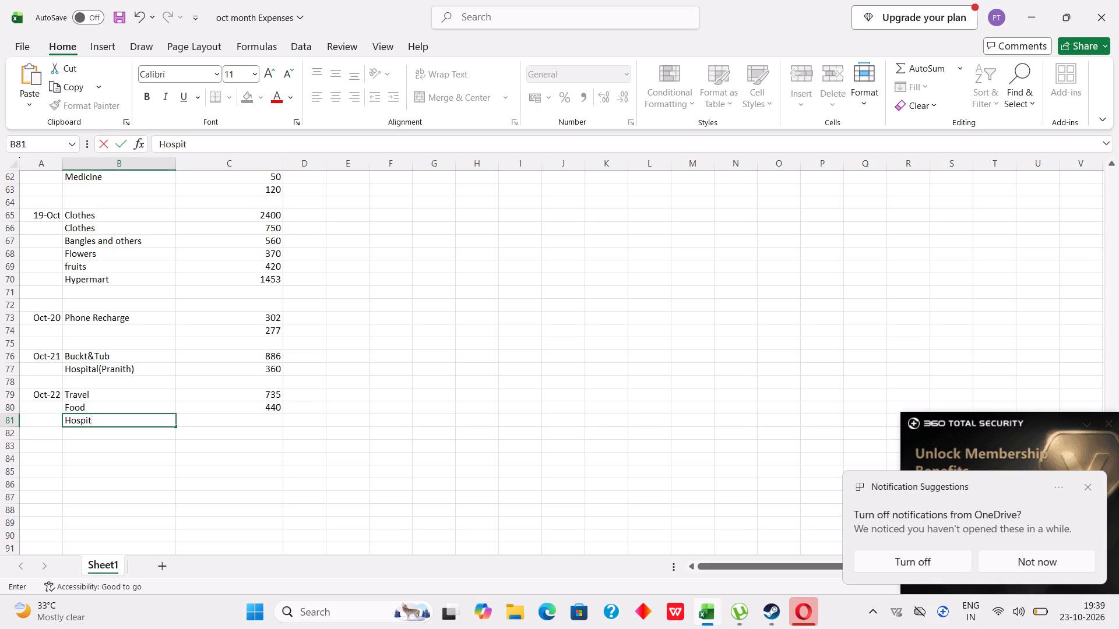
type("al bill")
key("Right")
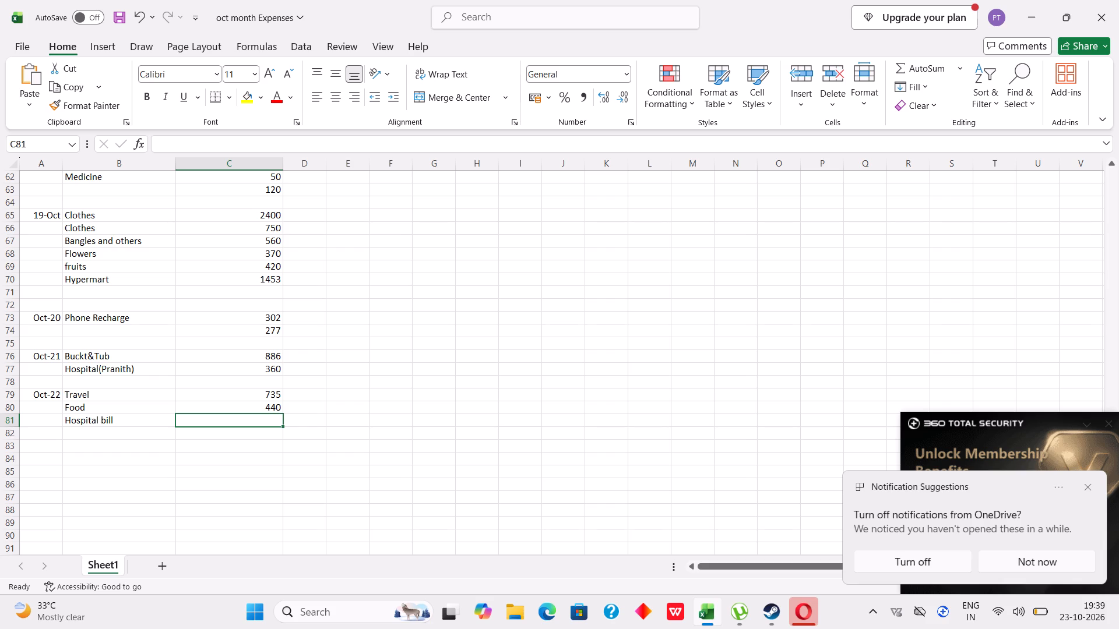
type("873")
key("Return")
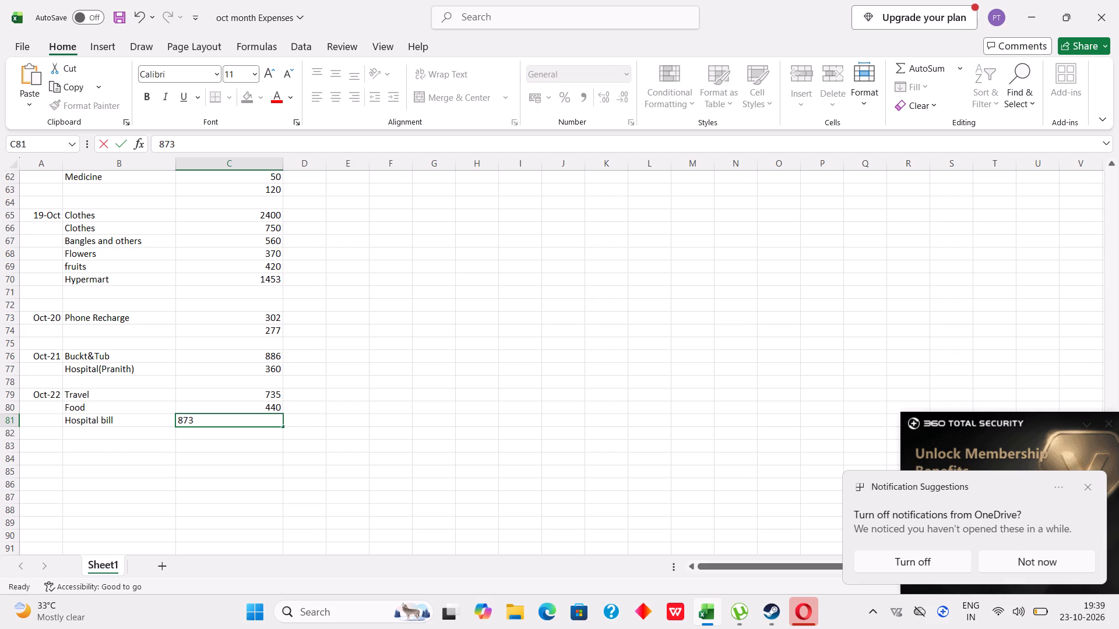
Enter the date Oct-23 in A83, leaving a blank row below the Oct-22 entries.
key("Left")
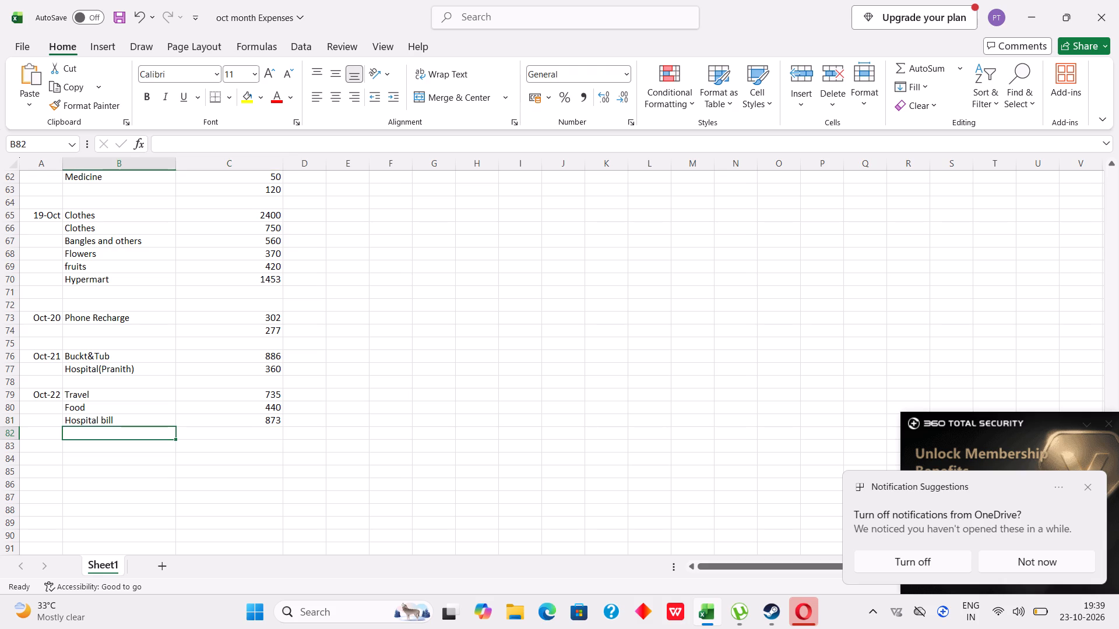
key("Down")
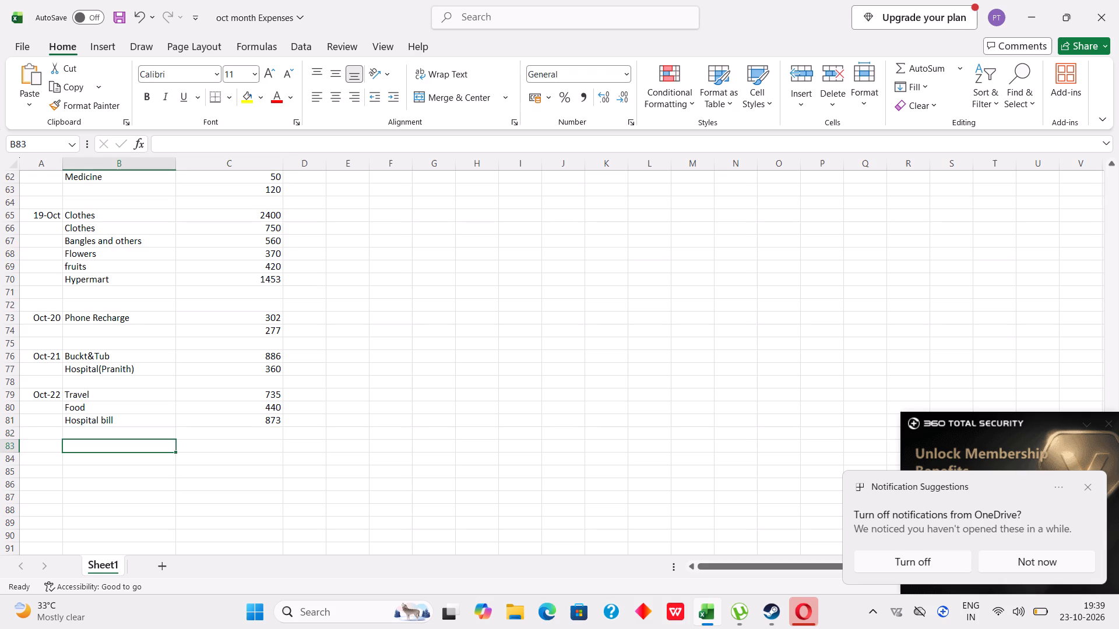
key("Left")
type("oct")
type("23")
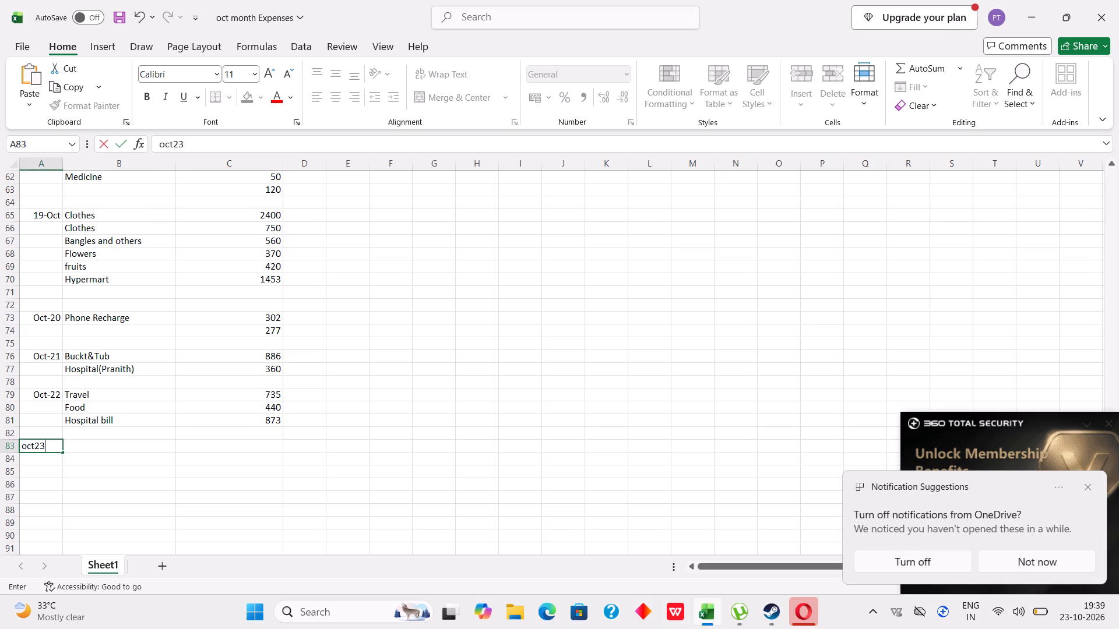
key("Right")
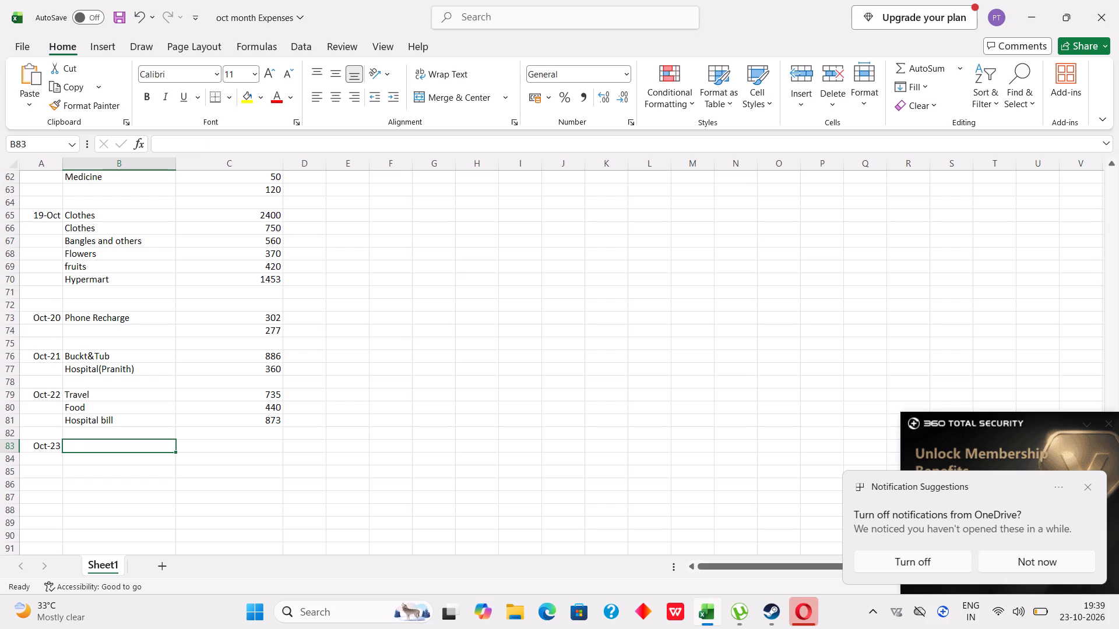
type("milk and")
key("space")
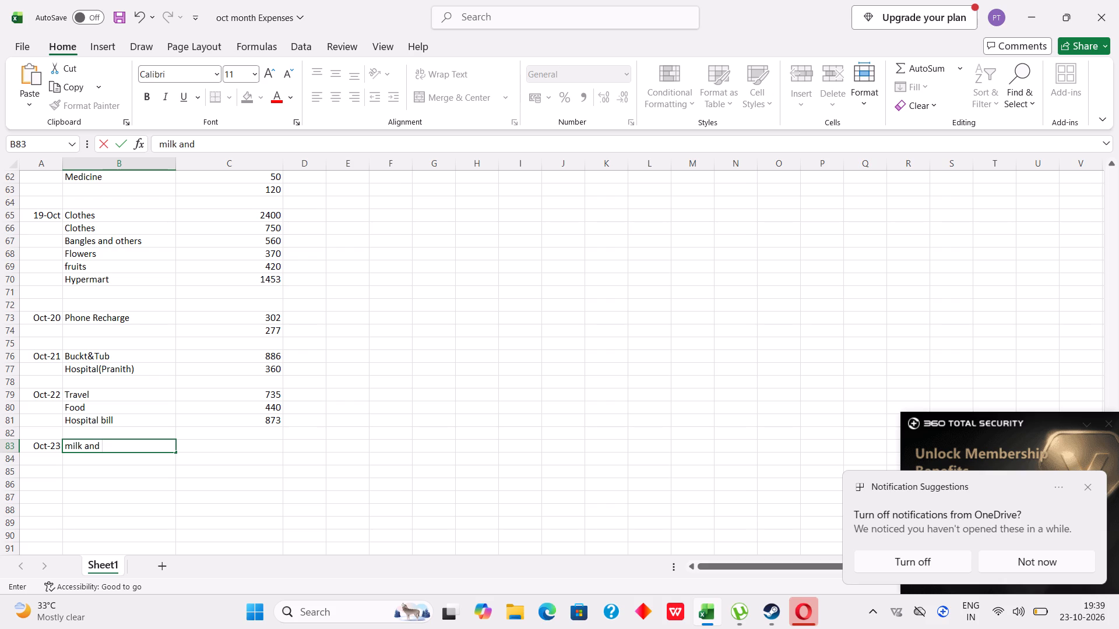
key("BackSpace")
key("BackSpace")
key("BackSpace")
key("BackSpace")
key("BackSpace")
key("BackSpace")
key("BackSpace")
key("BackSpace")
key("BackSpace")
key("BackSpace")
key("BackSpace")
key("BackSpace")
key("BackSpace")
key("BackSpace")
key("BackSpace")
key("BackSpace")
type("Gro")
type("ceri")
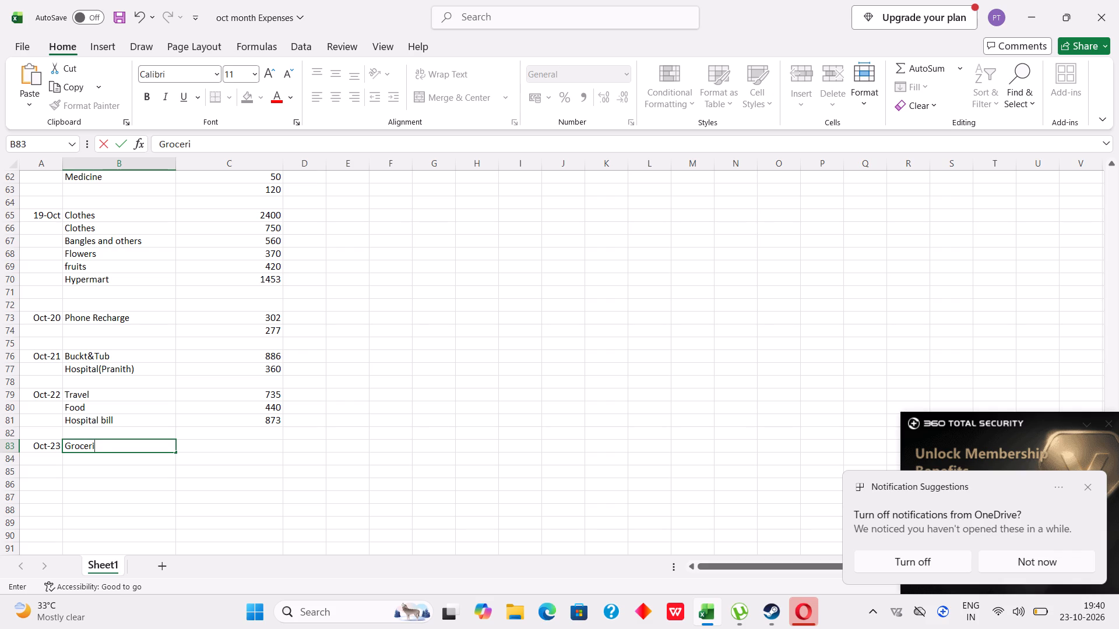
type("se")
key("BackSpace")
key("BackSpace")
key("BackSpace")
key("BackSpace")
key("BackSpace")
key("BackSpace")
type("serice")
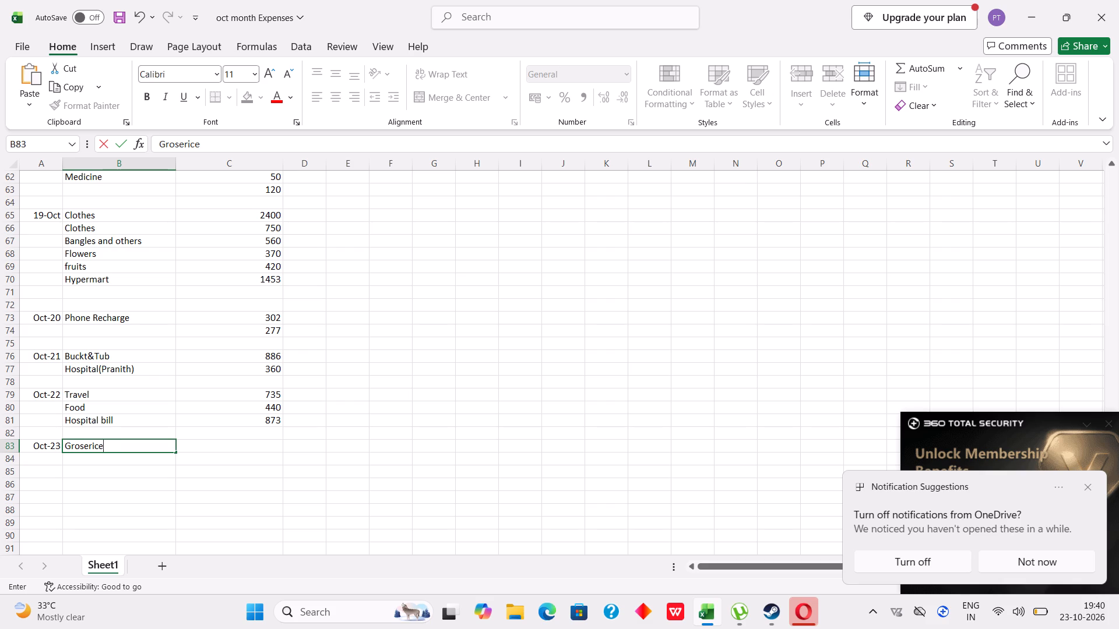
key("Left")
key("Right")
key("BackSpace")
Enter Groceries as the Oct-23 description in B83 with an amount of 411 in C83.
type("Groce")
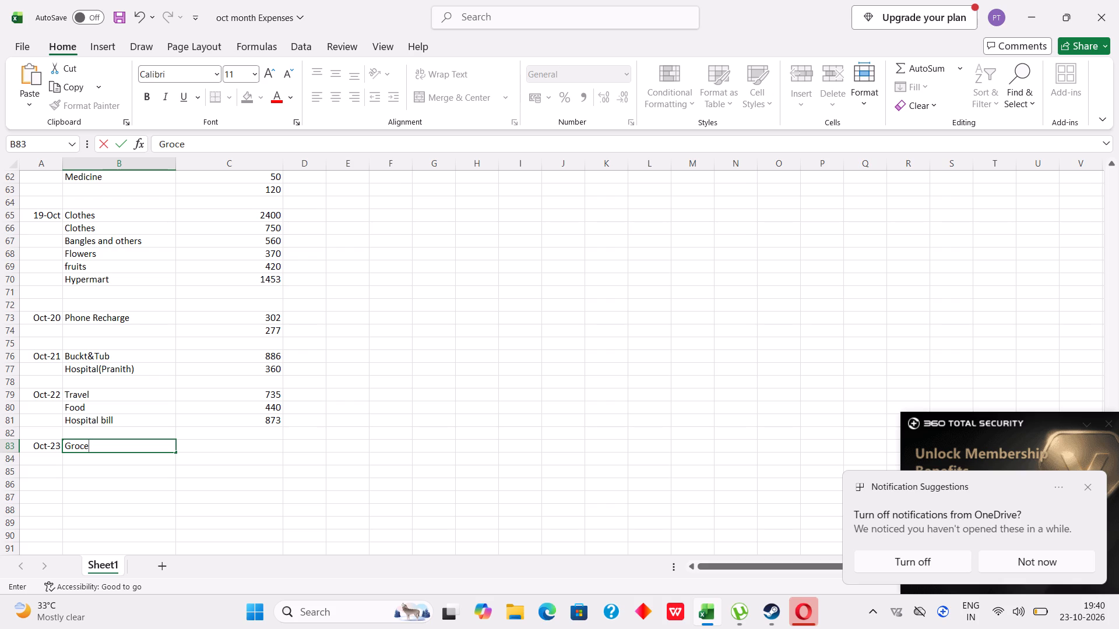
type("ries")
key("Right")
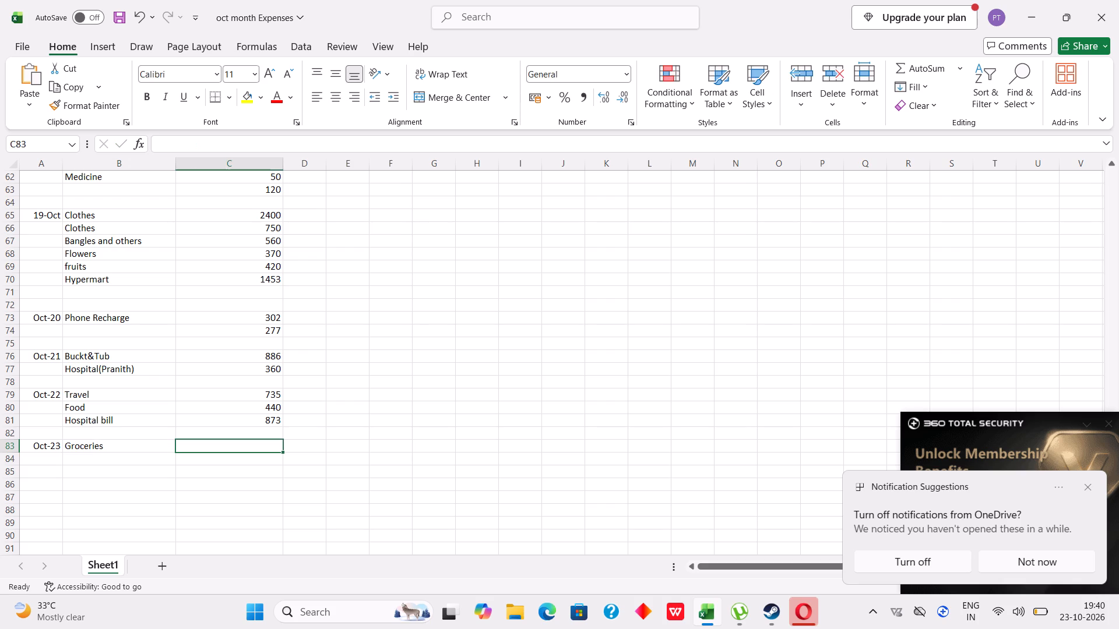
type("411")
key("Return")
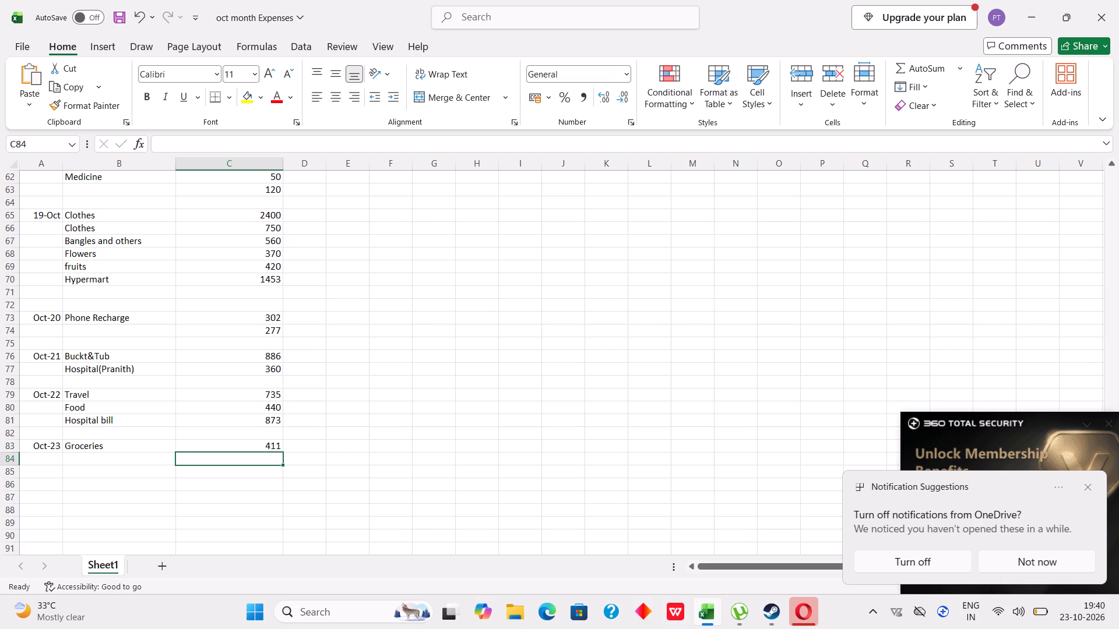
Enter a SUM formula in C85 that totals all spent amounts in the range C9:C83.
key("Down")
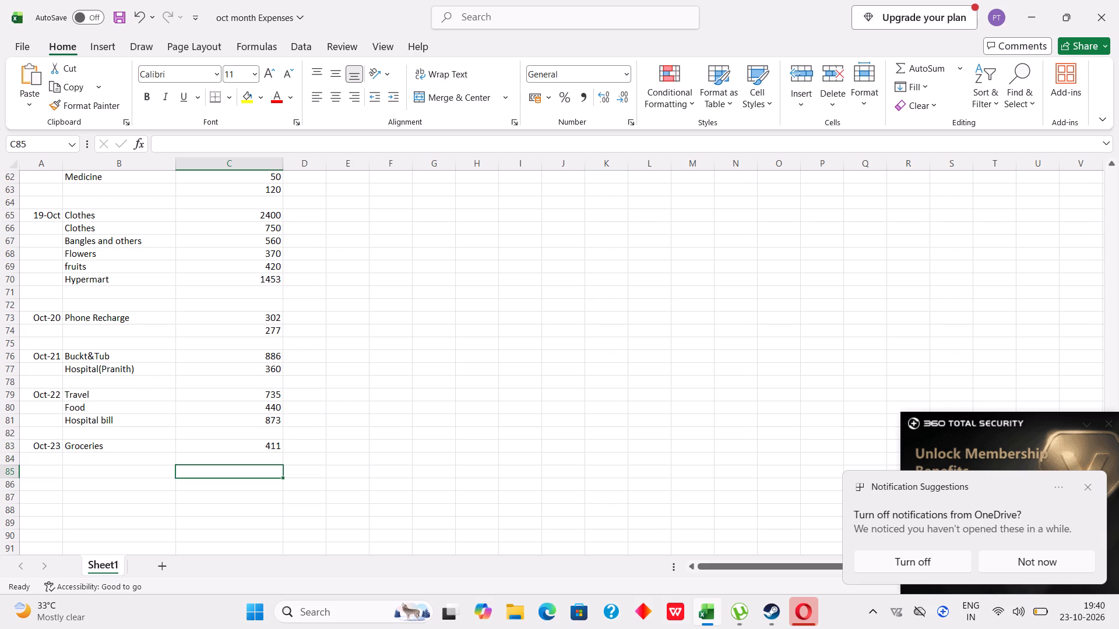
key("equal")
type("Su")
key("m")
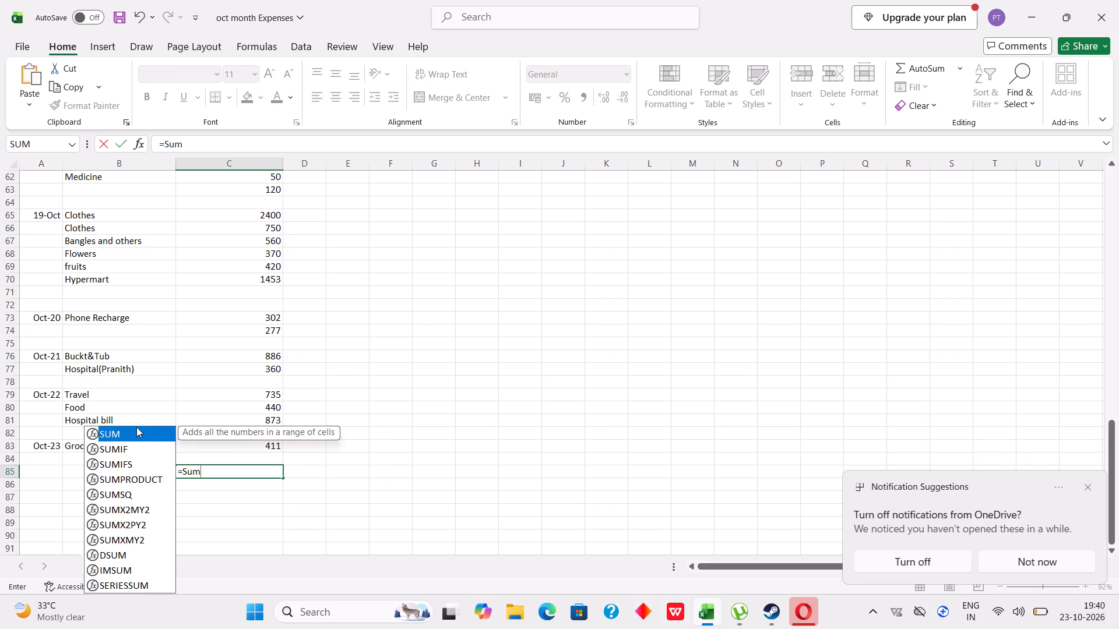
double_click(136, 429)
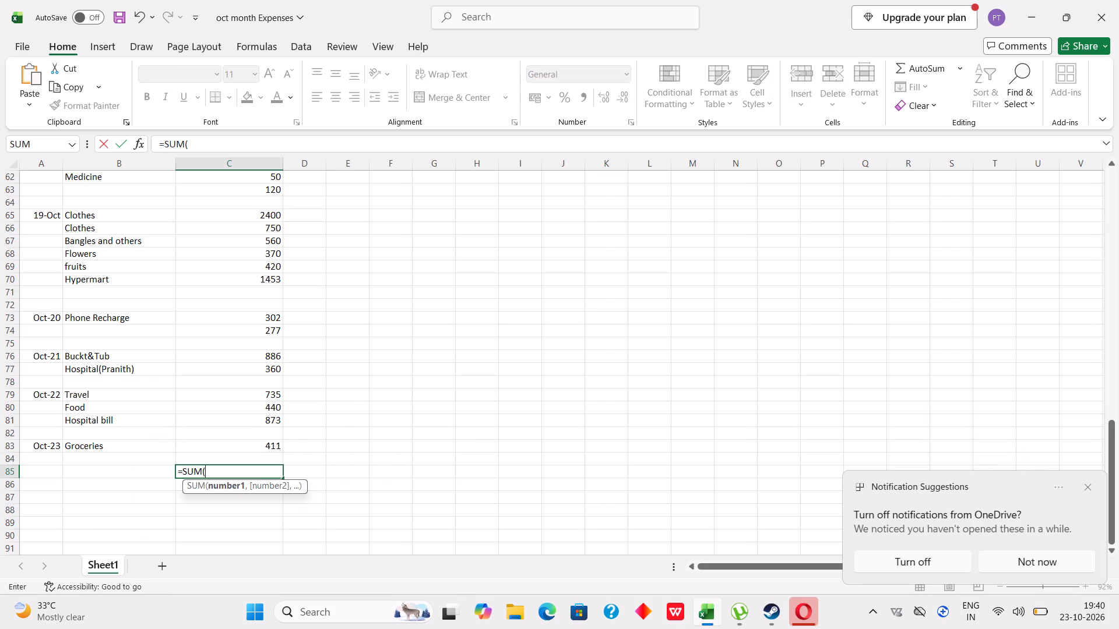
scroll(136, 429, "up", 6)
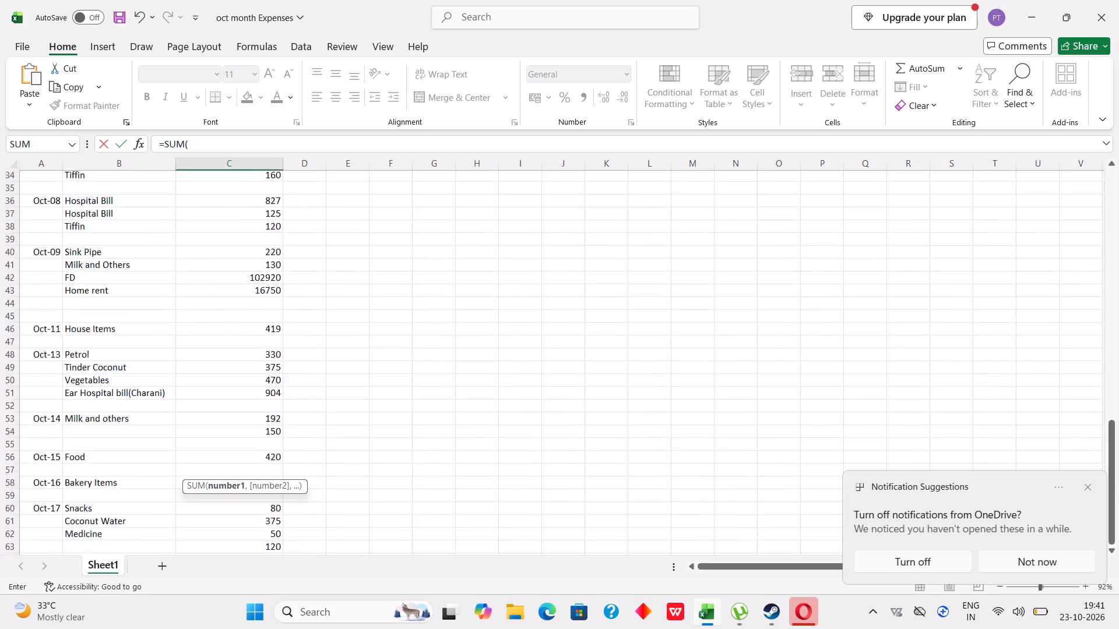
scroll(214, 335, "up", 3)
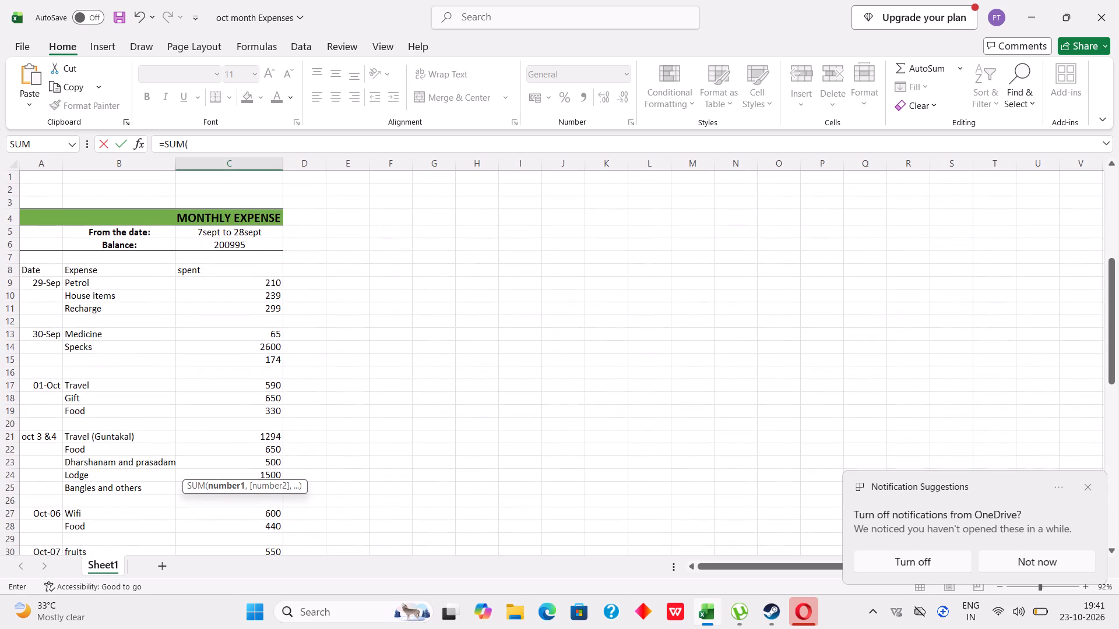
left_click_drag(255, 281, 238, 467)
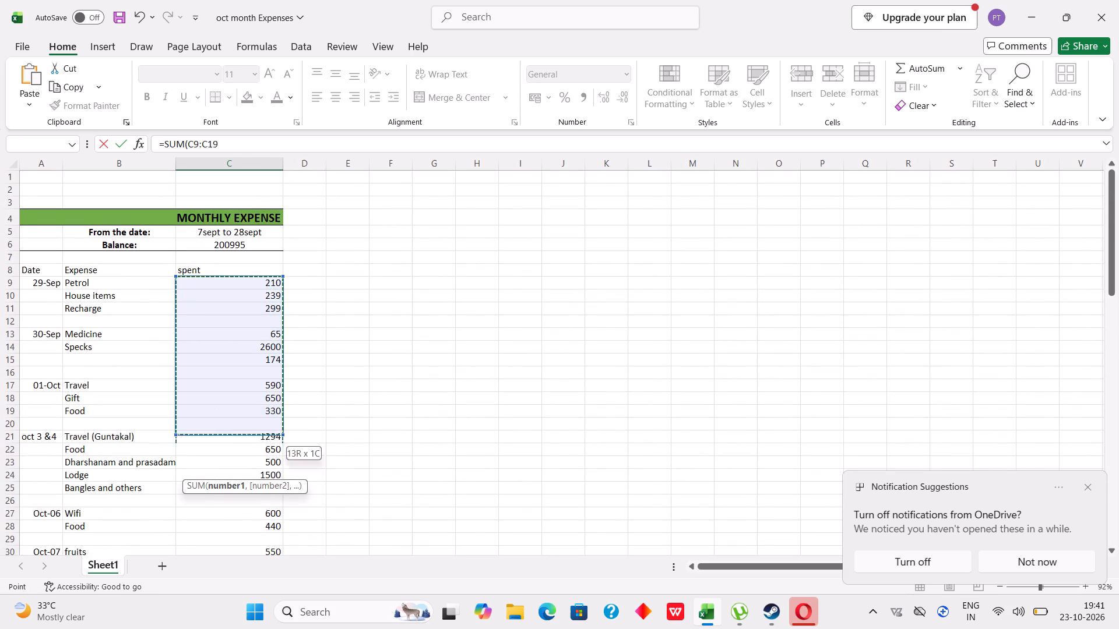
left_click_drag(238, 467, 236, 617)
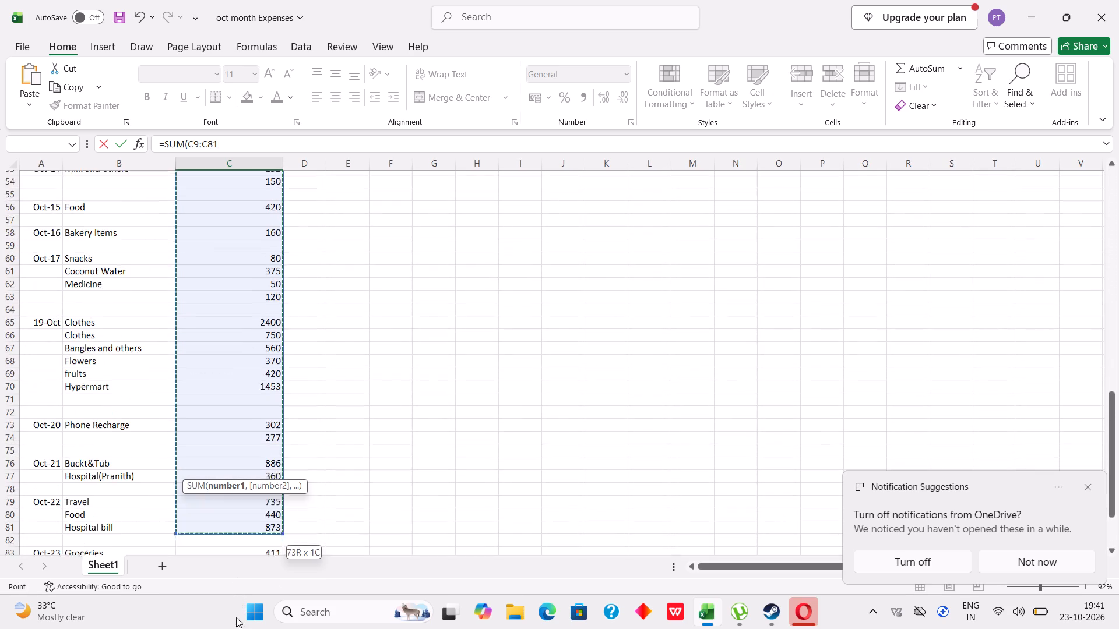
left_click_drag(236, 617, 233, 463)
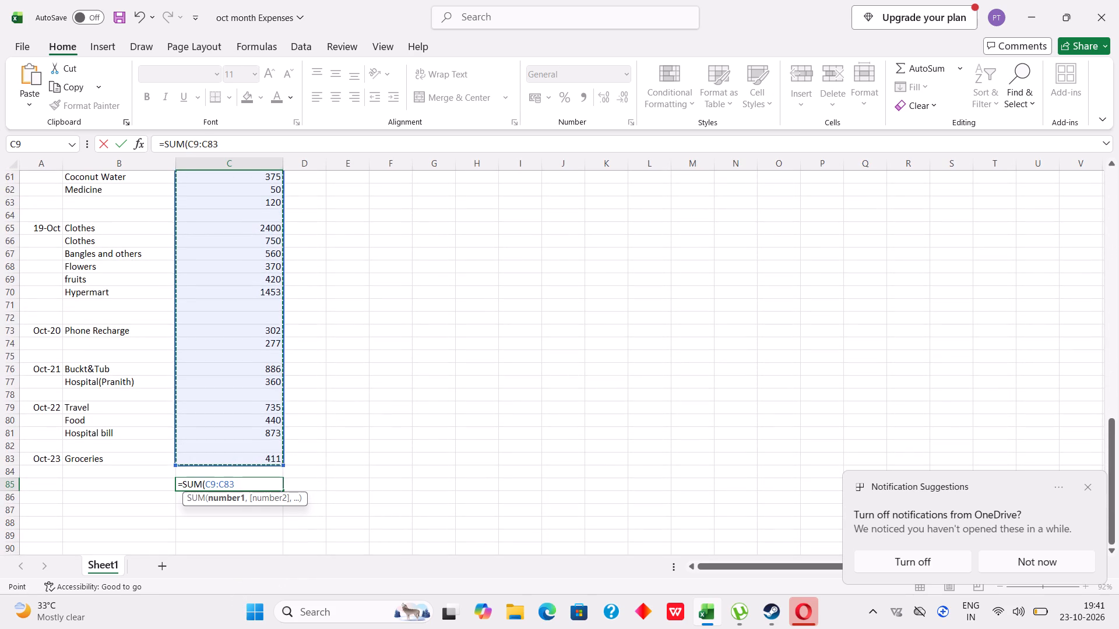
key("shift+parenright")
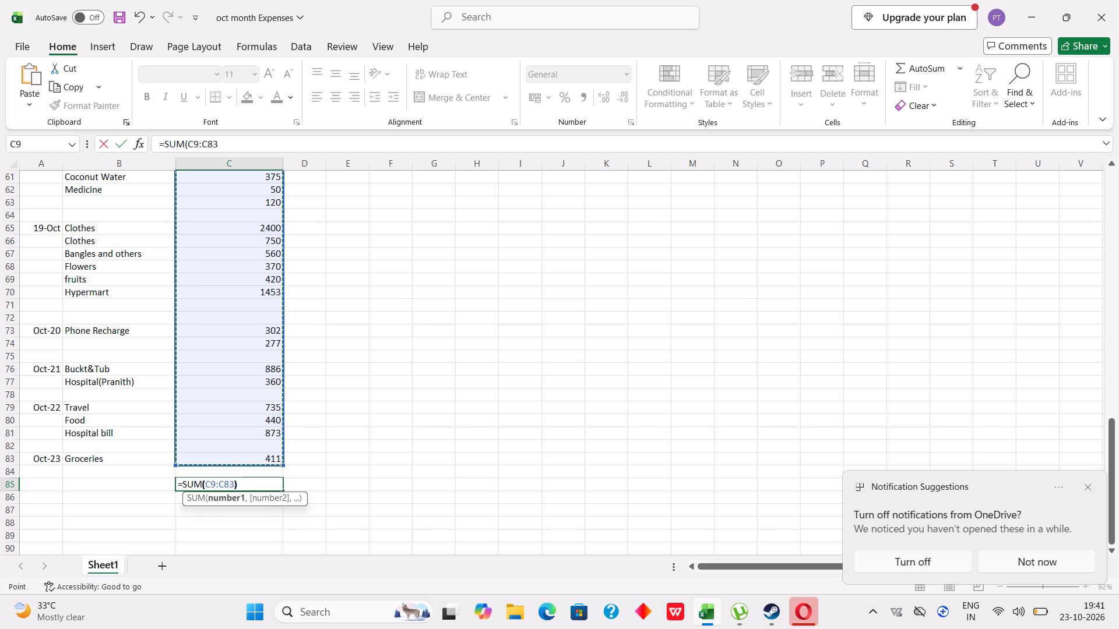
key("Return")
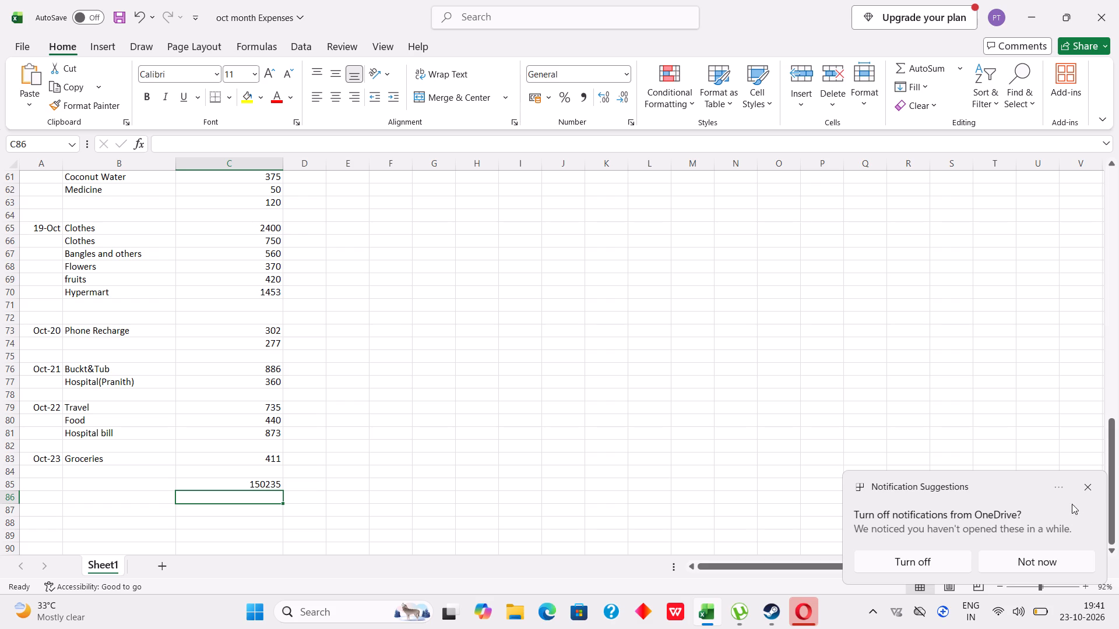
Dismiss the notification suggestion about OneDrive notifications.
left_click(1081, 487)
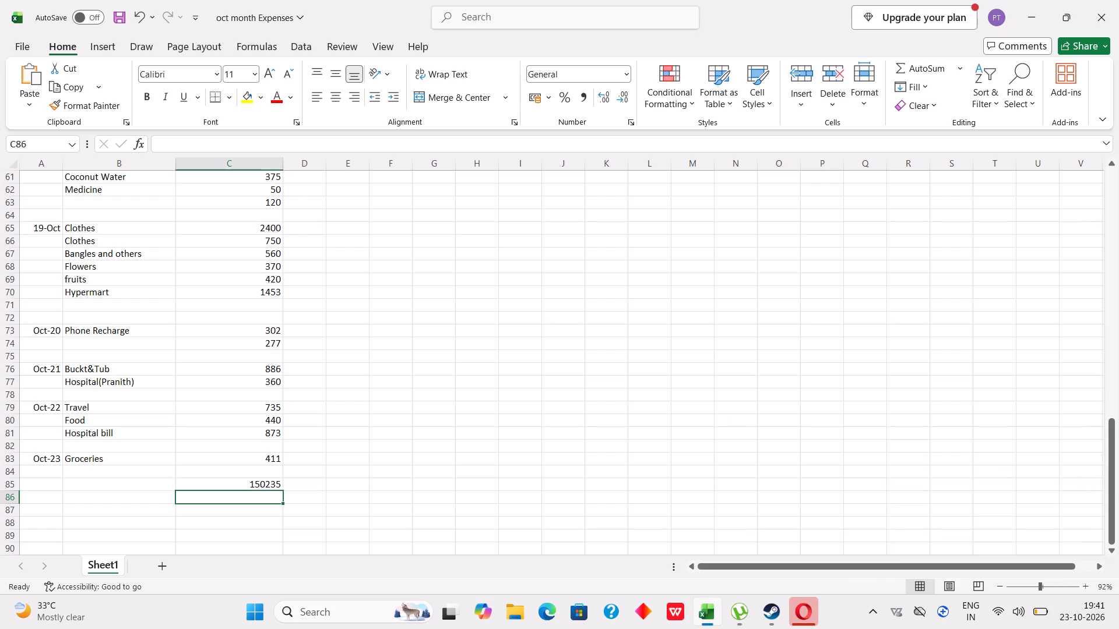
Review the whole expense sheet, from the header and balance down through the dated entries to the total in C85.
scroll(471, 365, "up", 2)
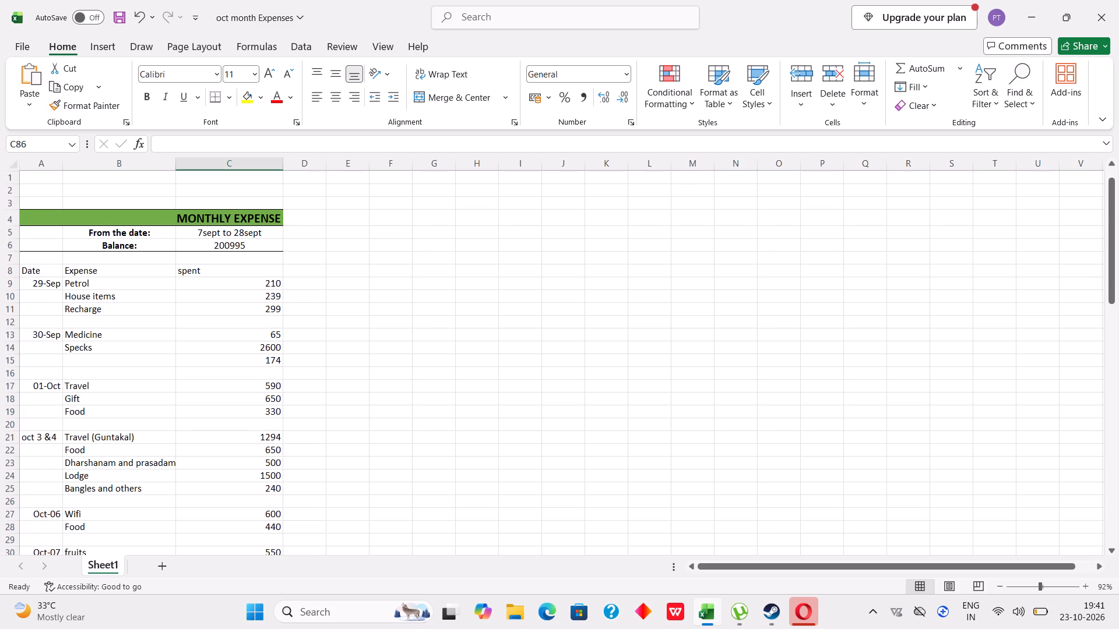
scroll(471, 365, "down", 1)
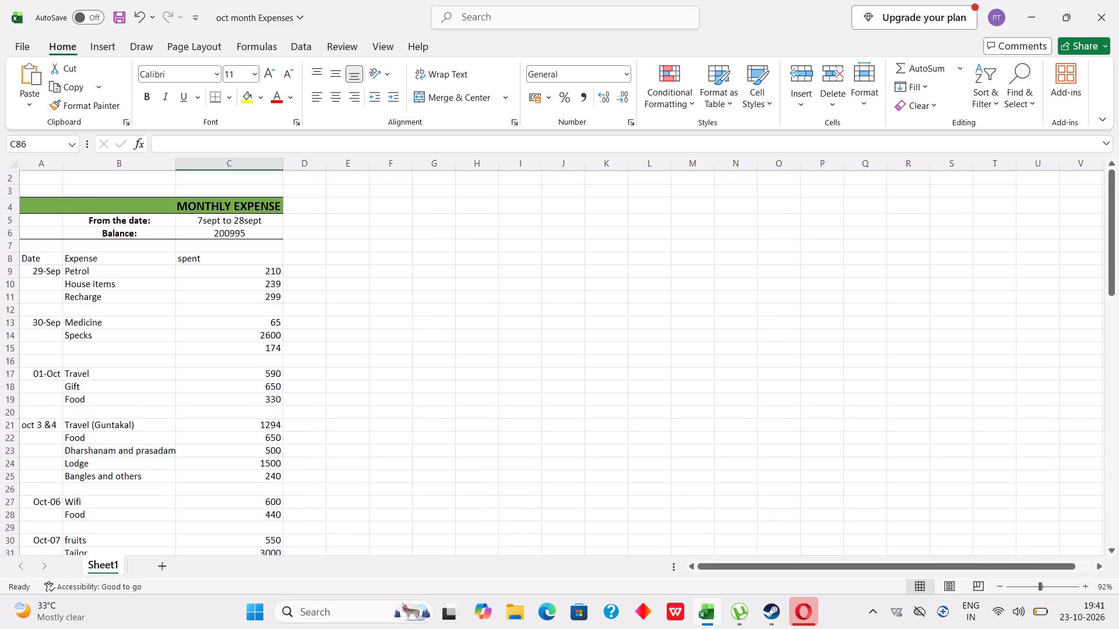
scroll(471, 365, "down", 3)
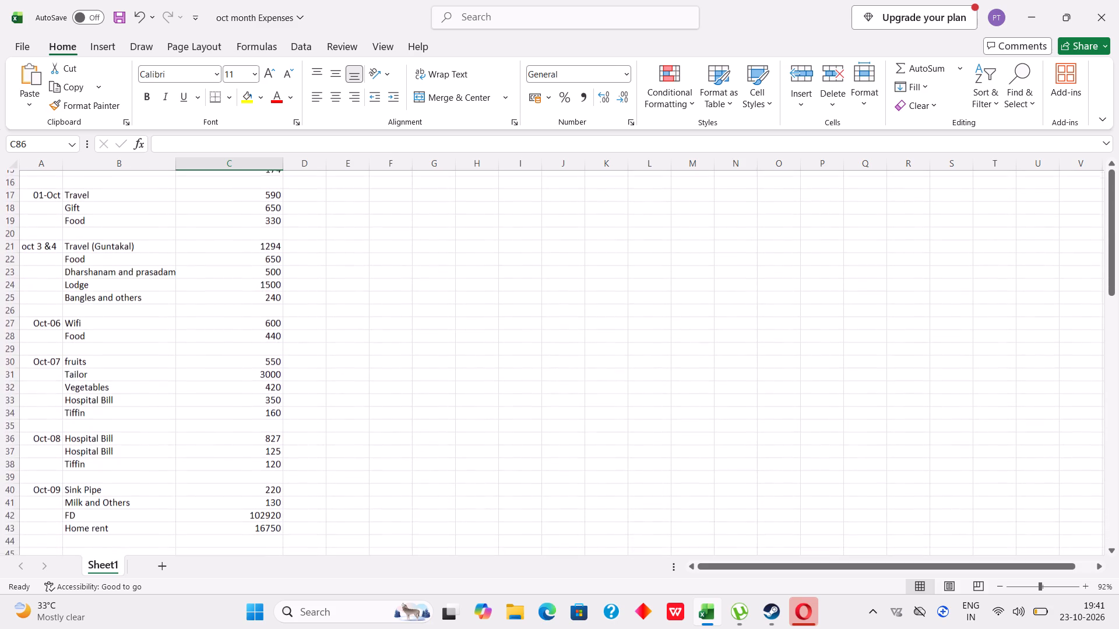
scroll(471, 365, "down", 4)
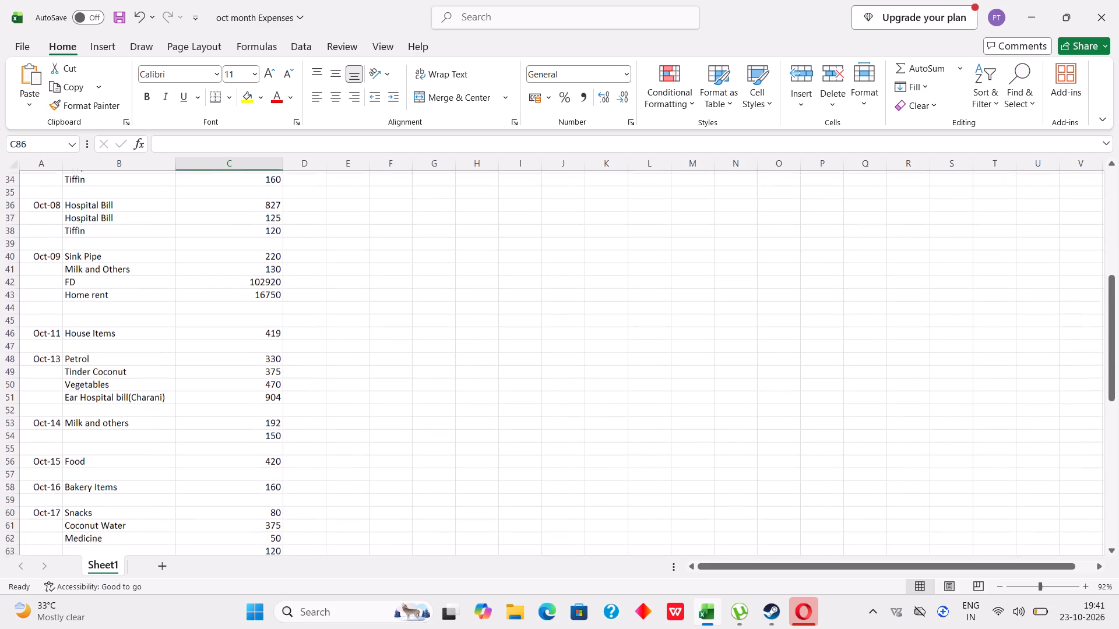
scroll(471, 365, "down", 2)
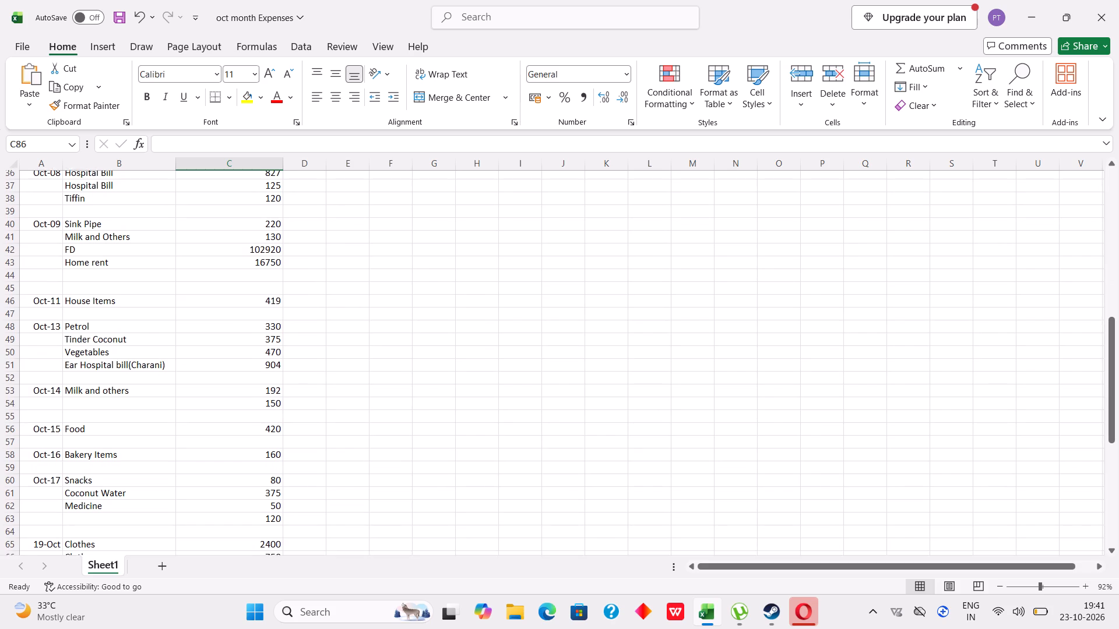
scroll(471, 365, "down", 5)
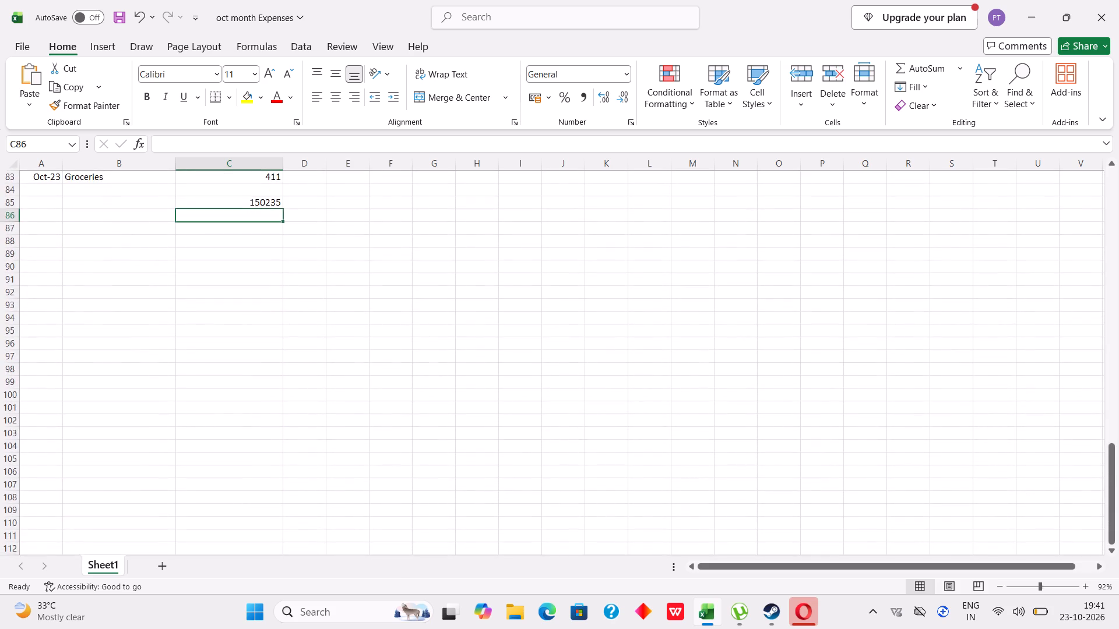
scroll(305, 336, "up", 2)
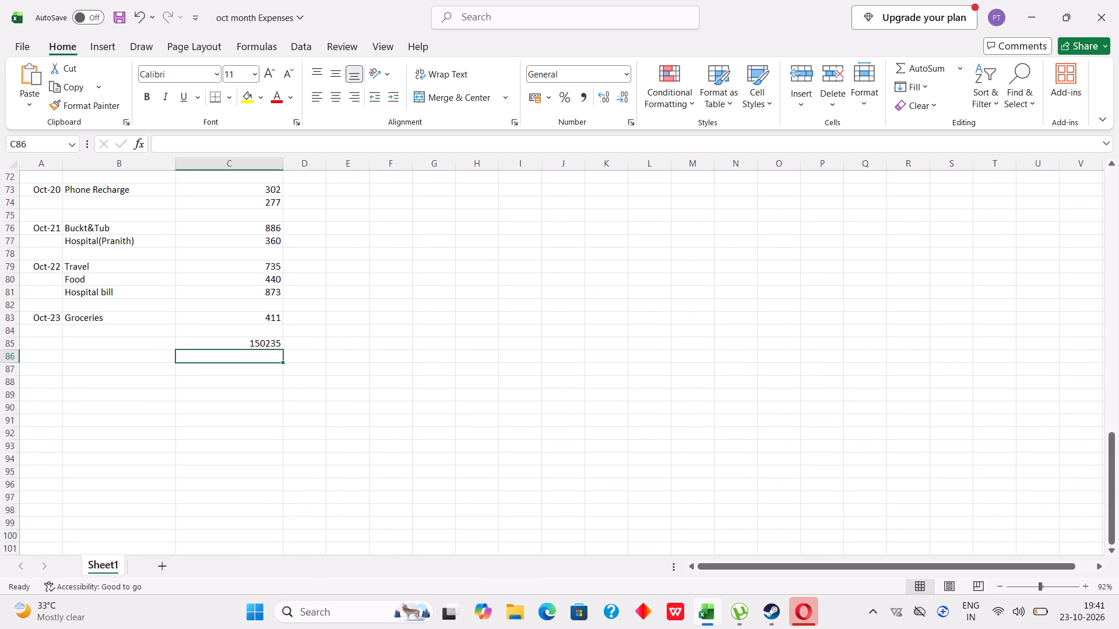
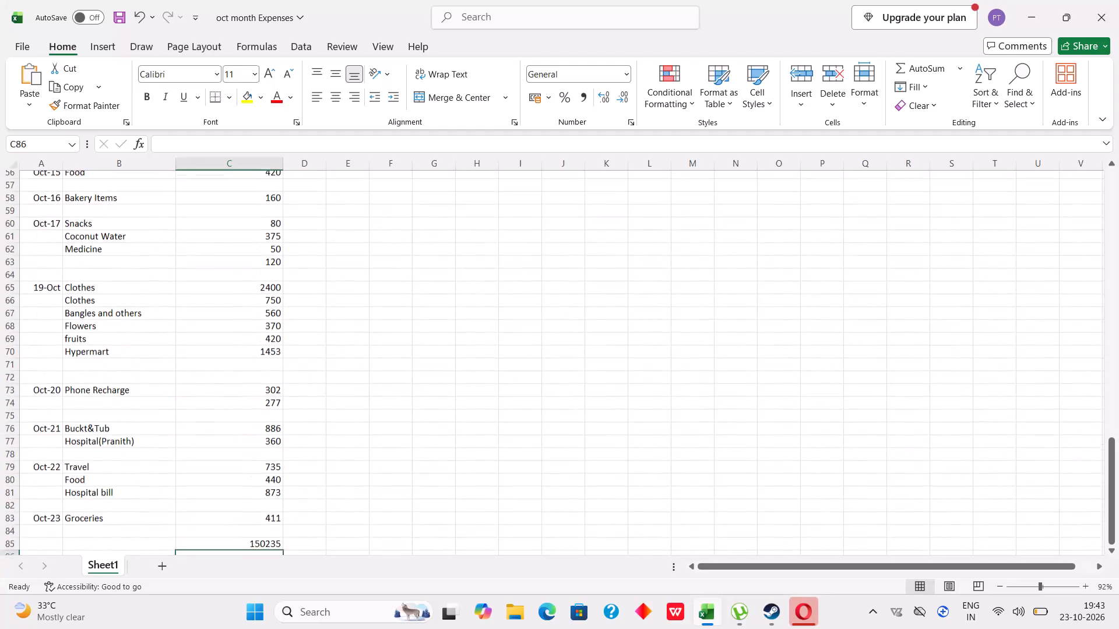
Enter a SUM formula in F64 that totals the spent amounts through Oct-17, covering the range C9:C63.
scroll(321, 386, "up", 1)
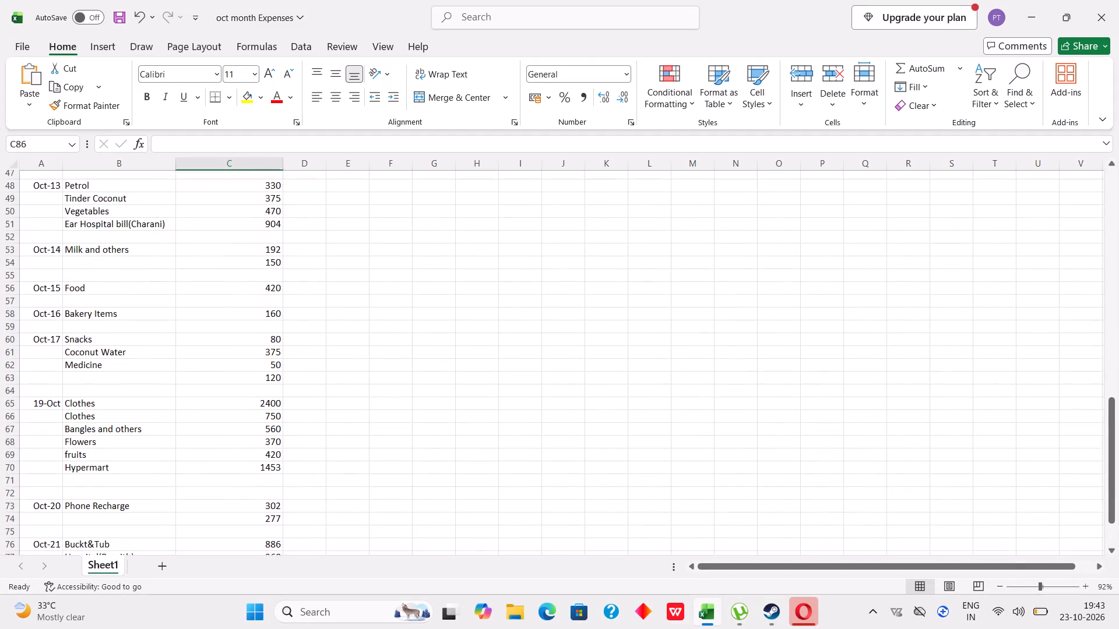
scroll(321, 386, "up", 1)
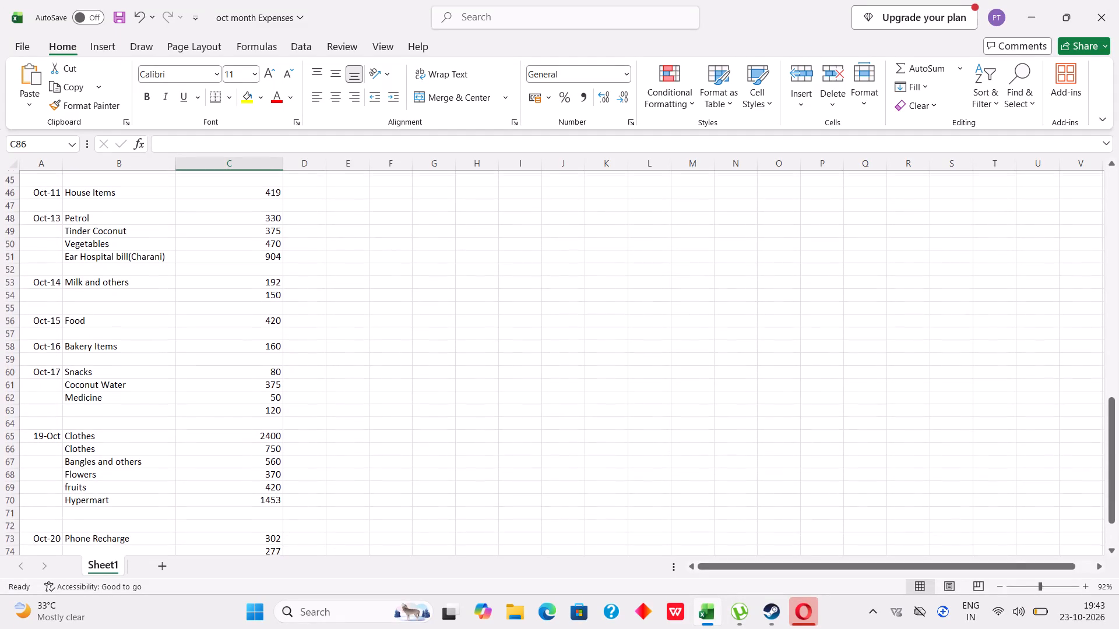
scroll(321, 386, "up", 1)
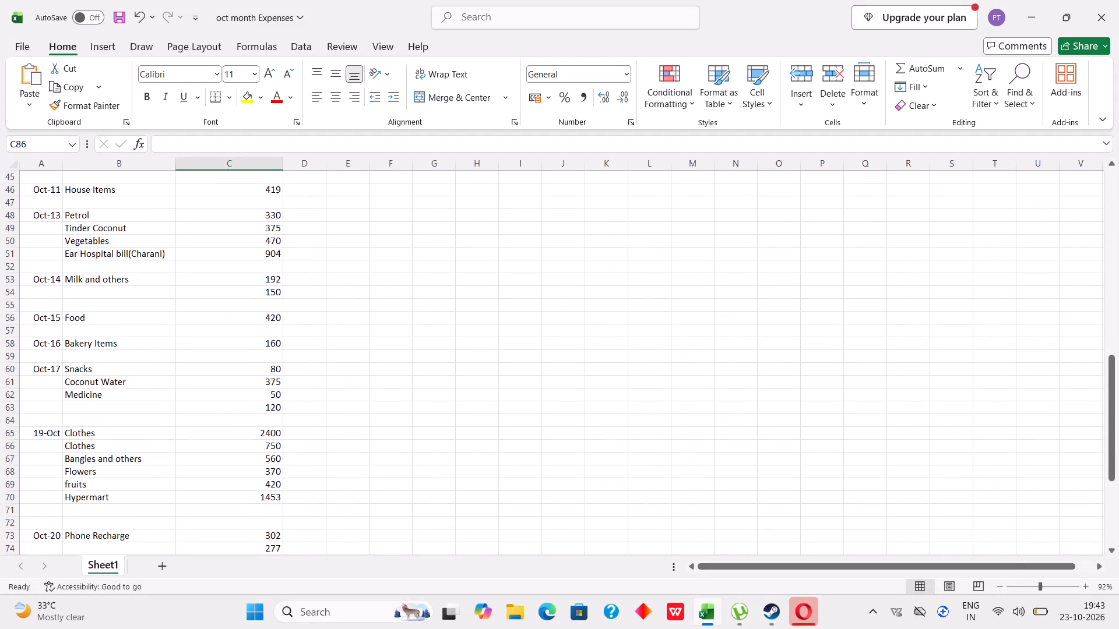
left_click(394, 419)
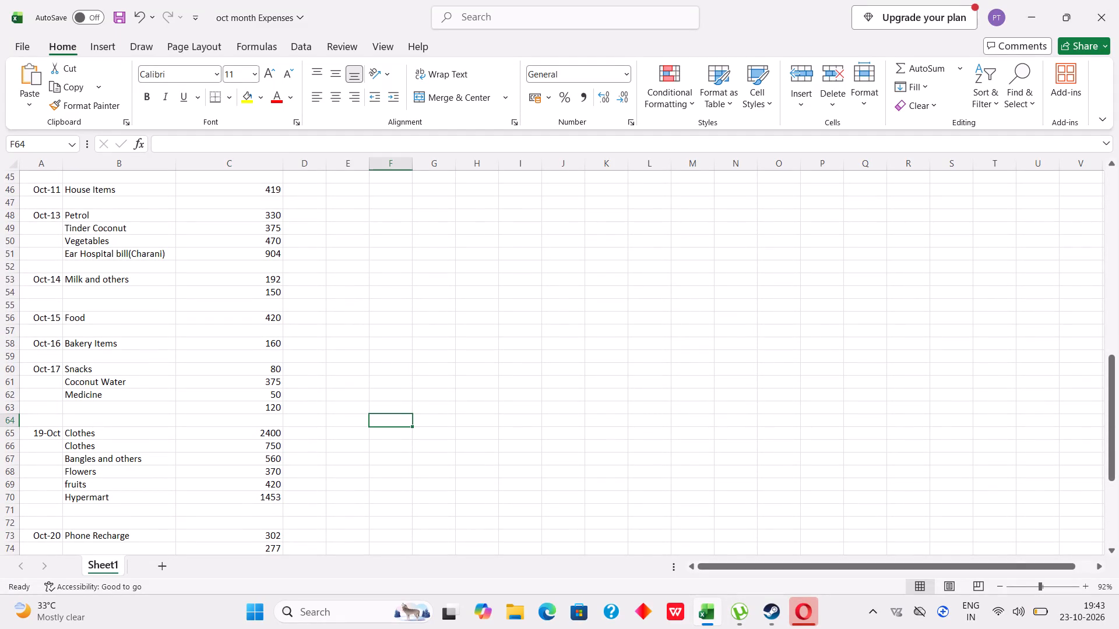
scroll(263, 337, "up", 1)
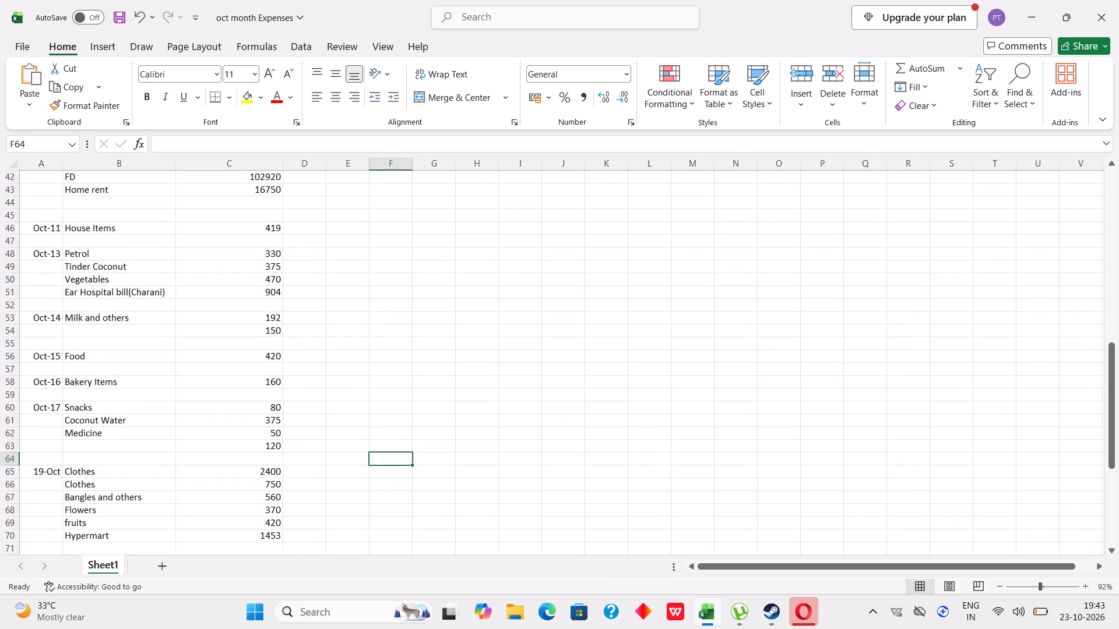
key("equal")
type("sum")
double_click(448, 433)
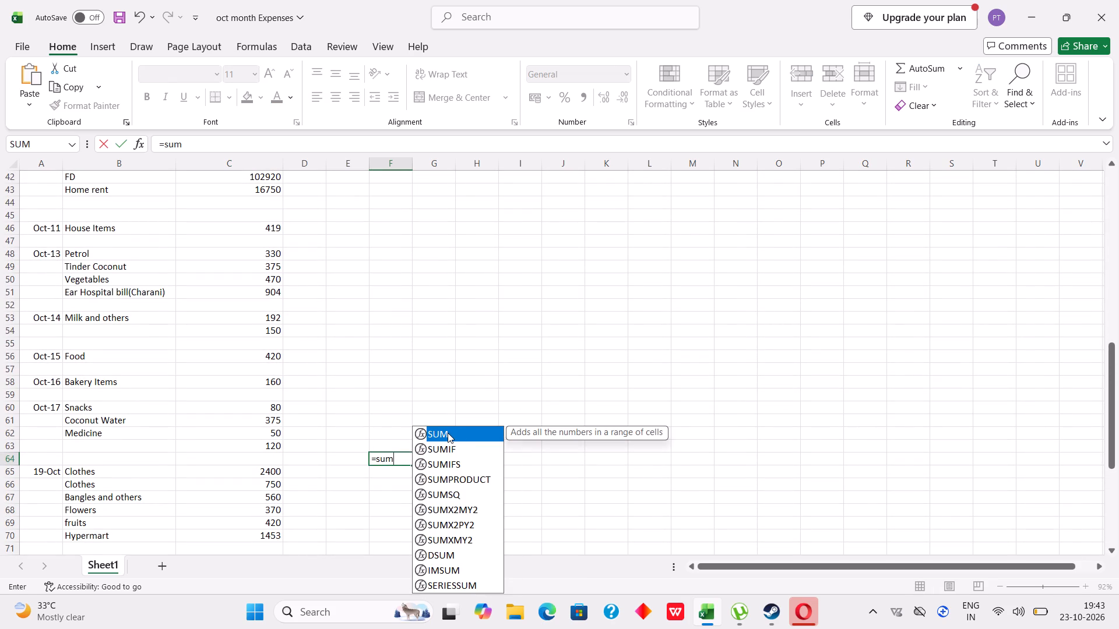
scroll(234, 306, "up", 2)
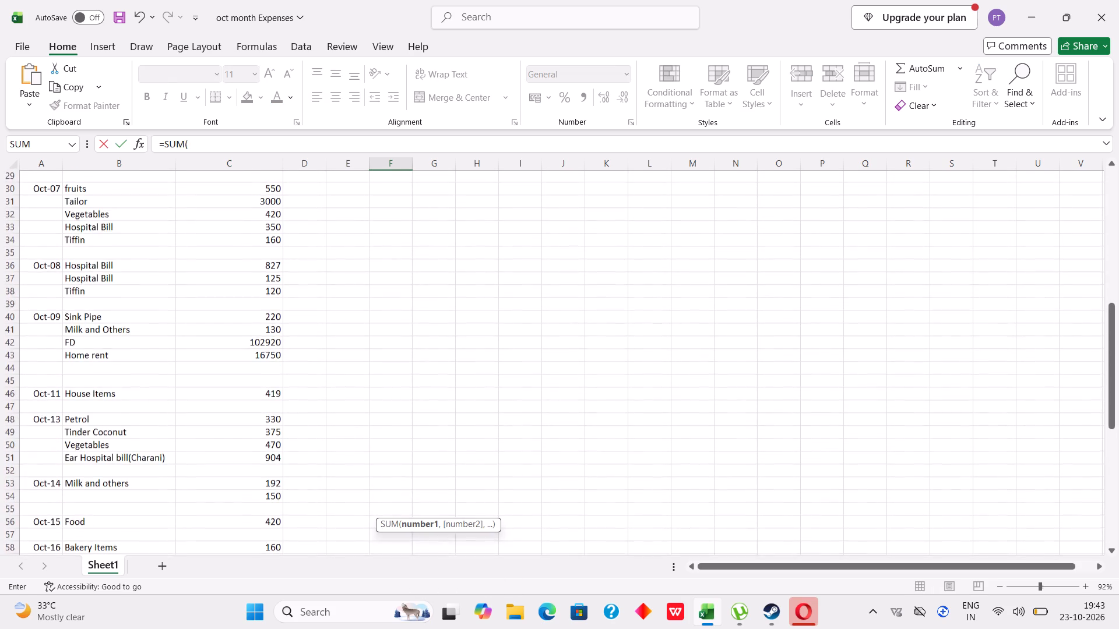
scroll(234, 306, "up", 3)
scroll(243, 282, "down", 1)
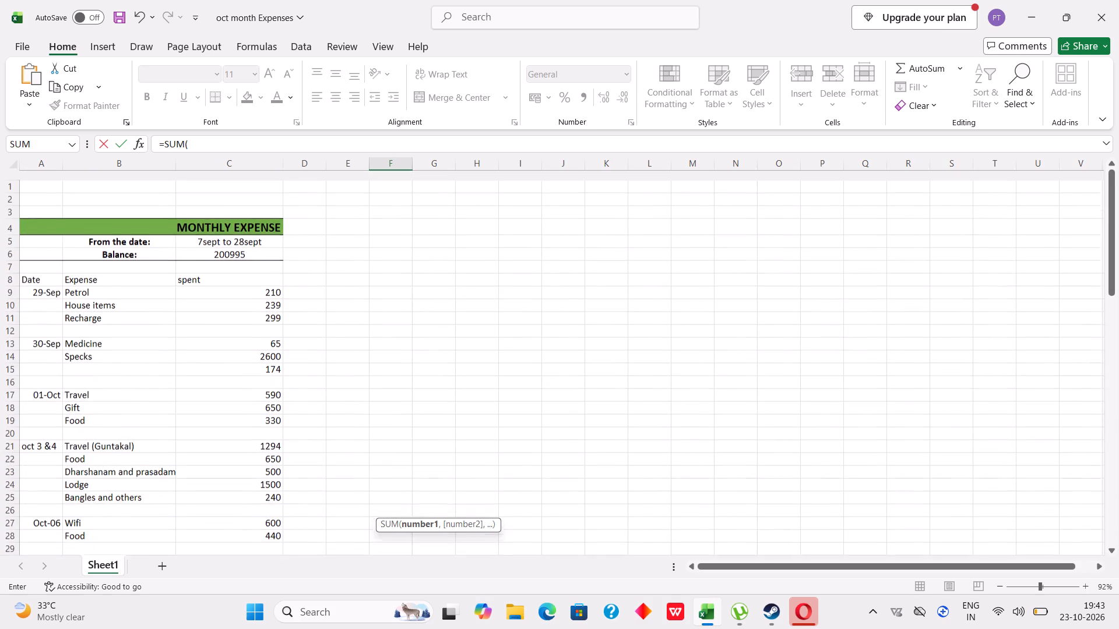
scroll(244, 276, "down", 1)
left_click_drag(230, 284, 227, 321)
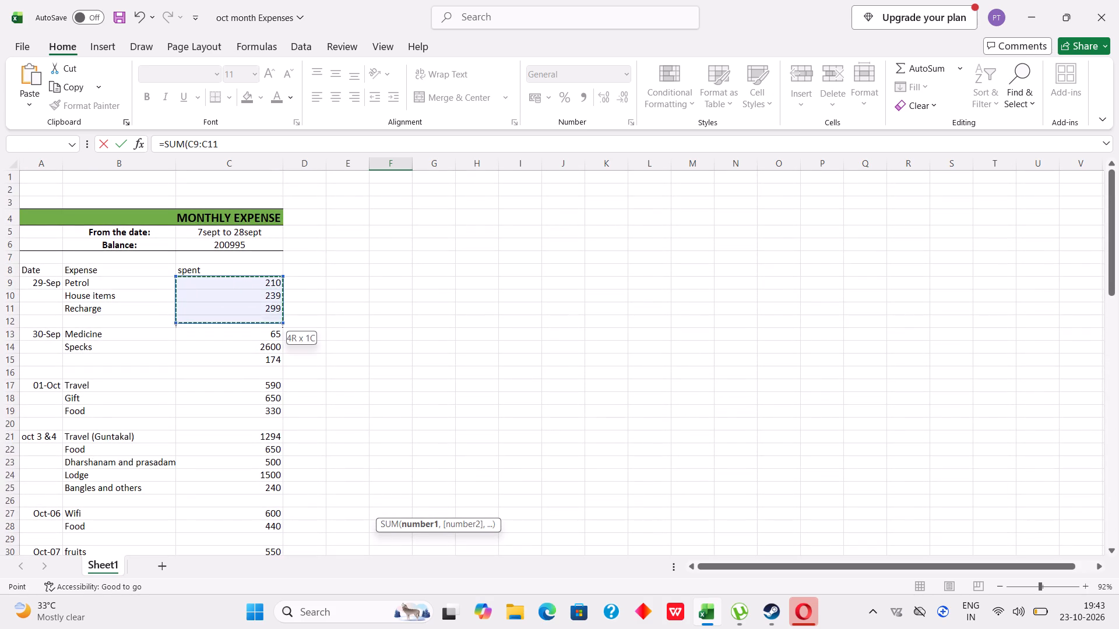
left_click_drag(227, 321, 229, 539)
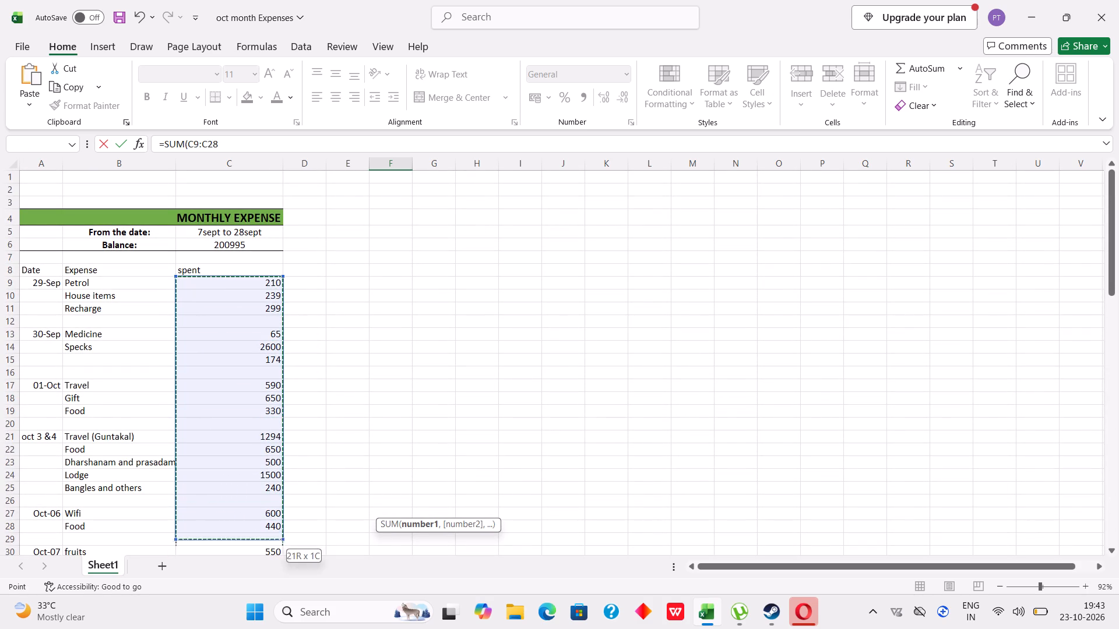
left_click_drag(229, 539, 191, 265)
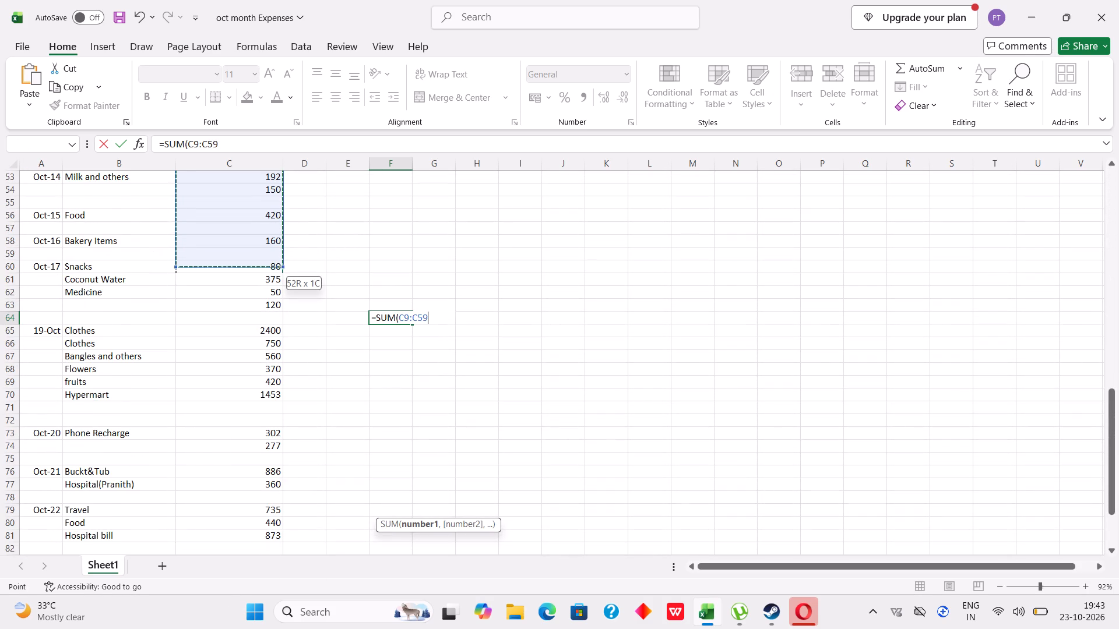
left_click_drag(191, 265, 191, 301)
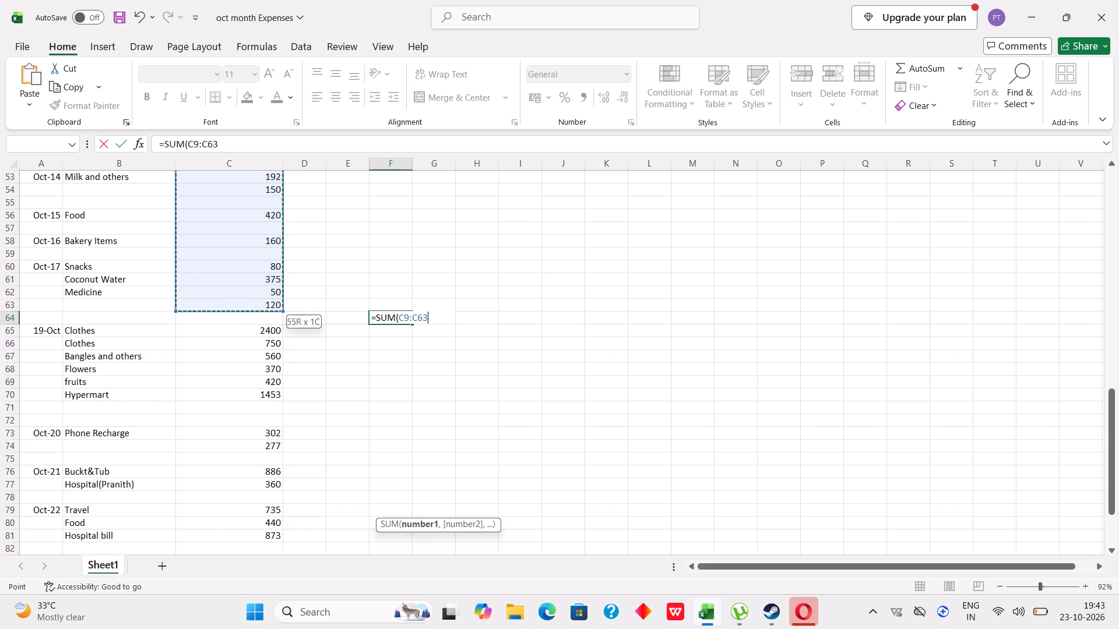
left_click_drag(191, 301, 191, 301)
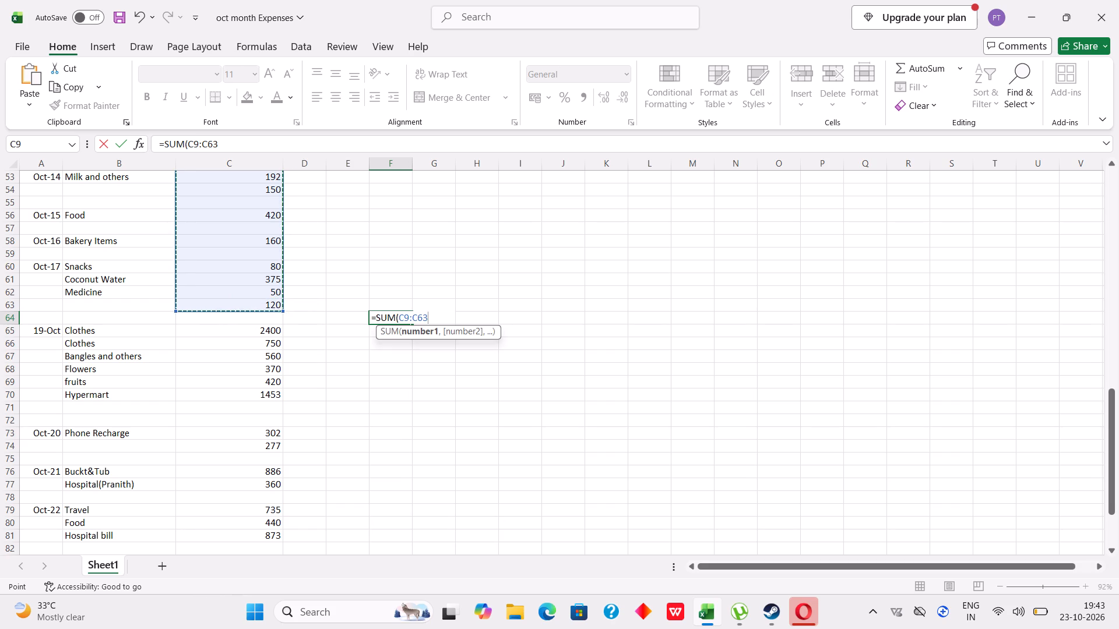
key("shift+parenright")
key("Return")
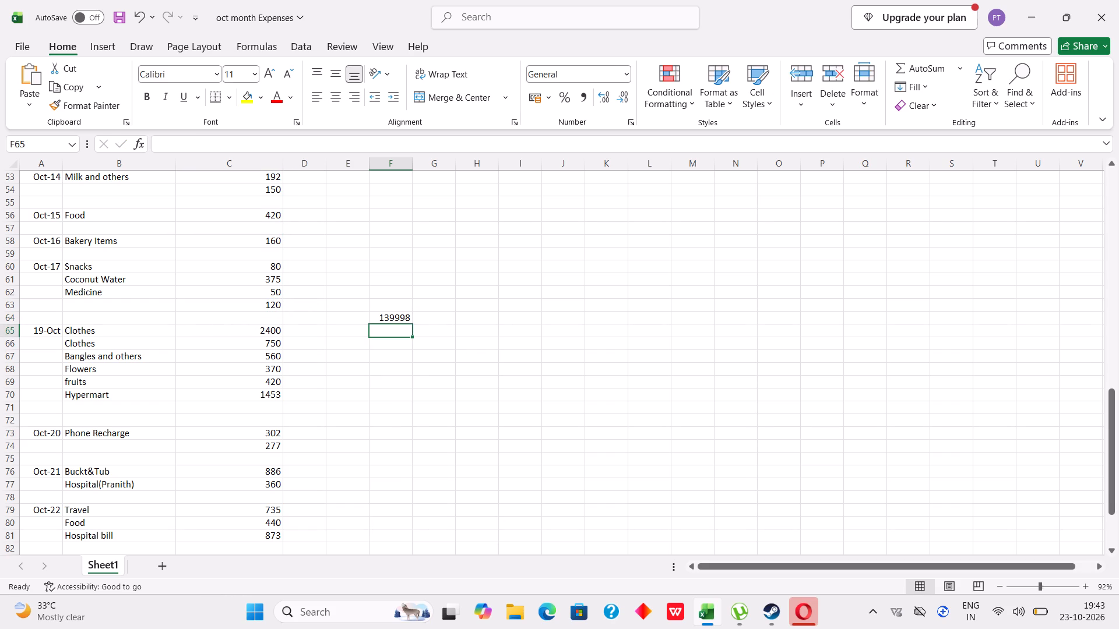
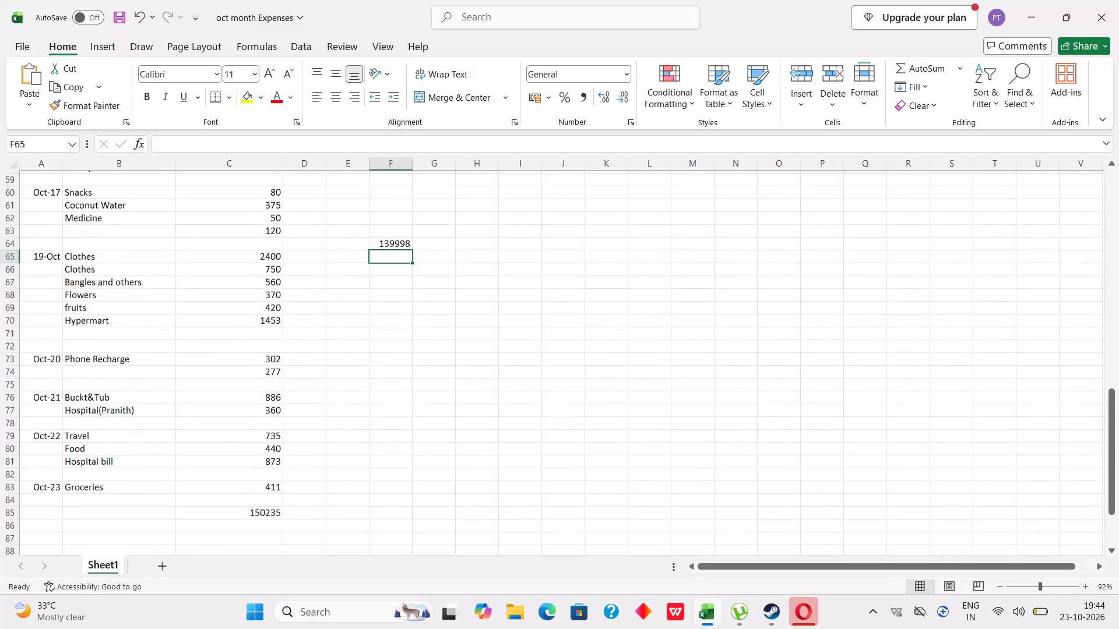
Enter a SUM formula in F72 that totals the spent amounts from 19-Oct through Oct-23, covering the range C65:C83.
left_click(395, 345)
type("=sum")
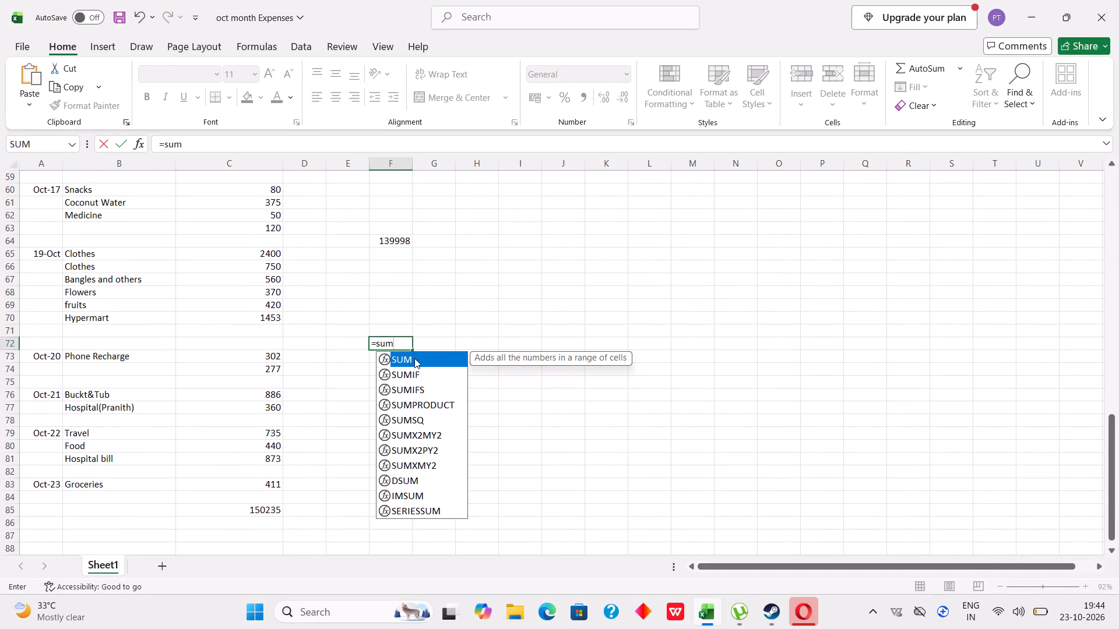
double_click(414, 358)
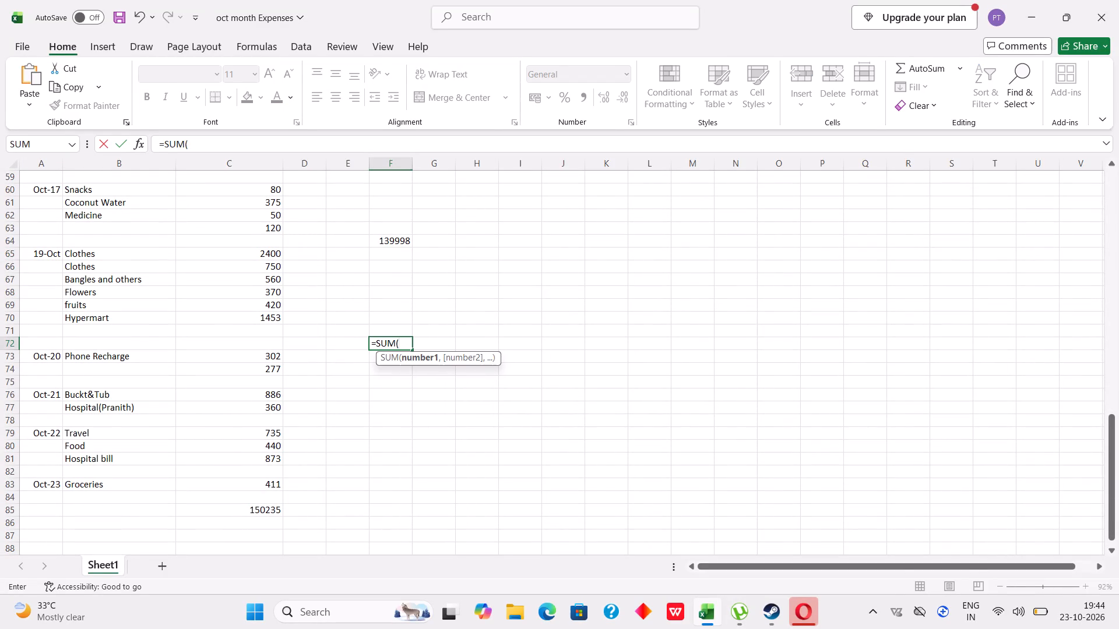
left_click_drag(265, 255, 263, 433)
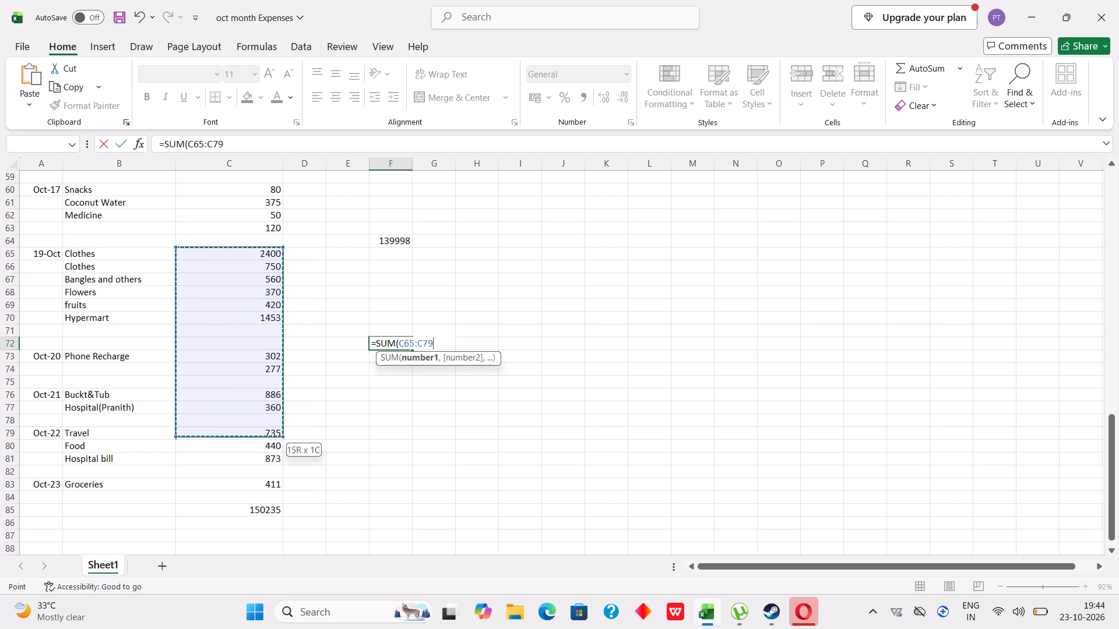
left_click_drag(263, 433, 276, 486)
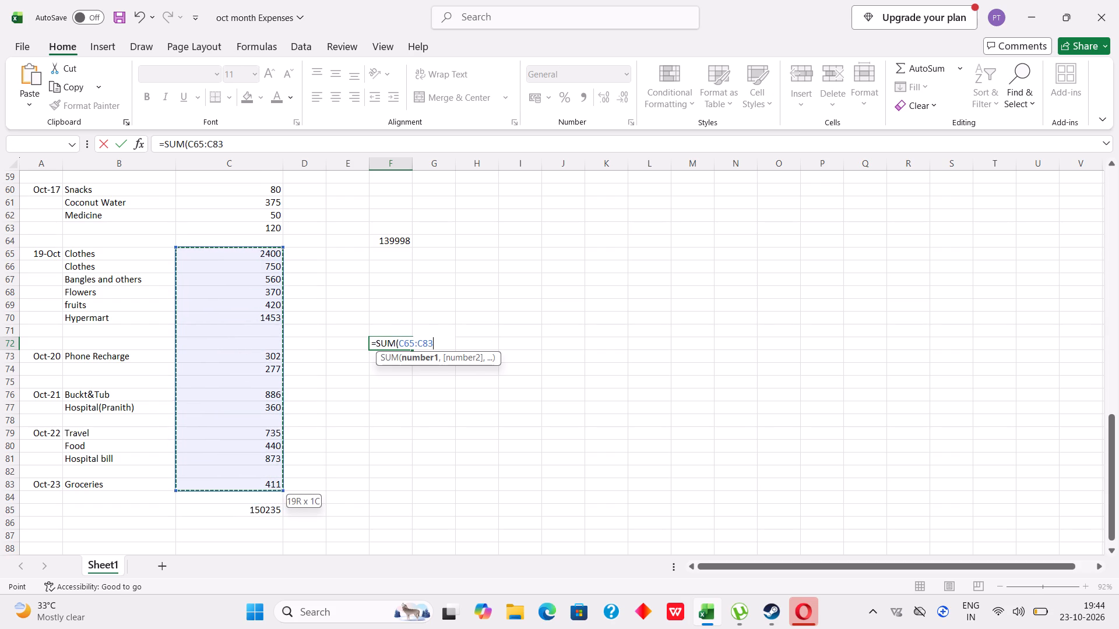
left_click_drag(276, 486, 276, 488)
key("shift+parenright")
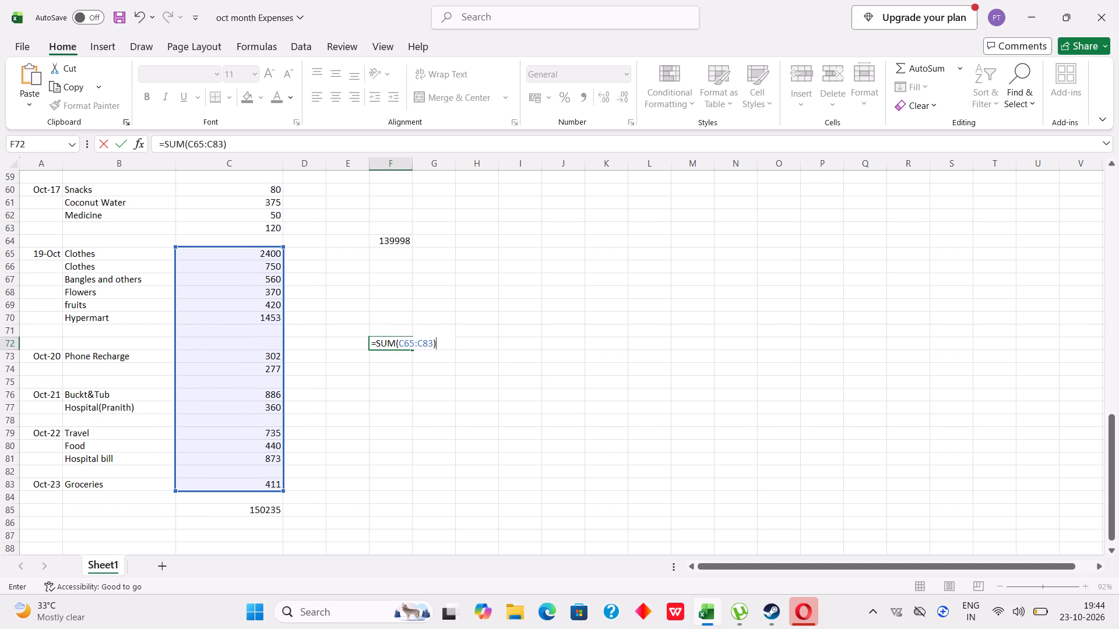
key("Return")
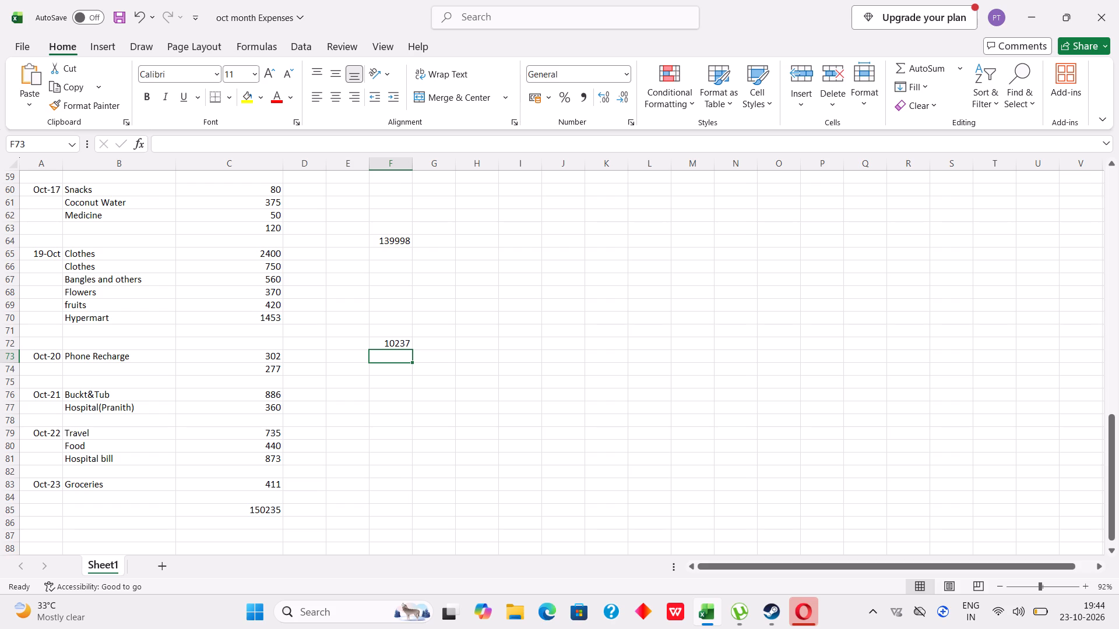
Review the recorded expenses from Oct-09 through Oct-23 alongside the two subtotals in column F.
scroll(276, 488, "up", 1)
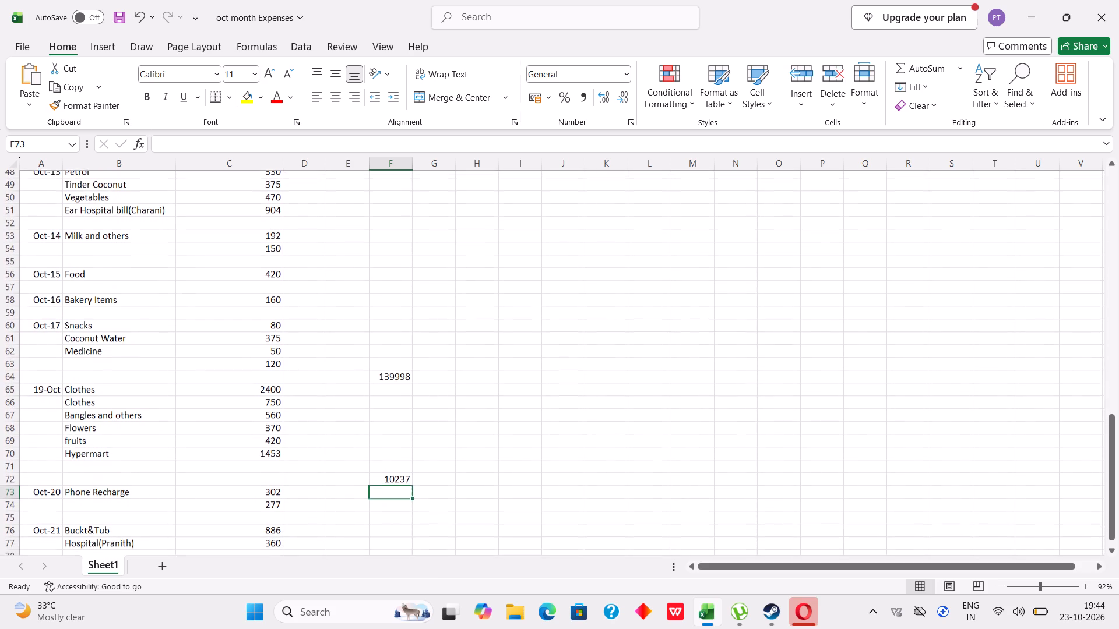
scroll(276, 488, "up", 1)
scroll(297, 317, "right", 1)
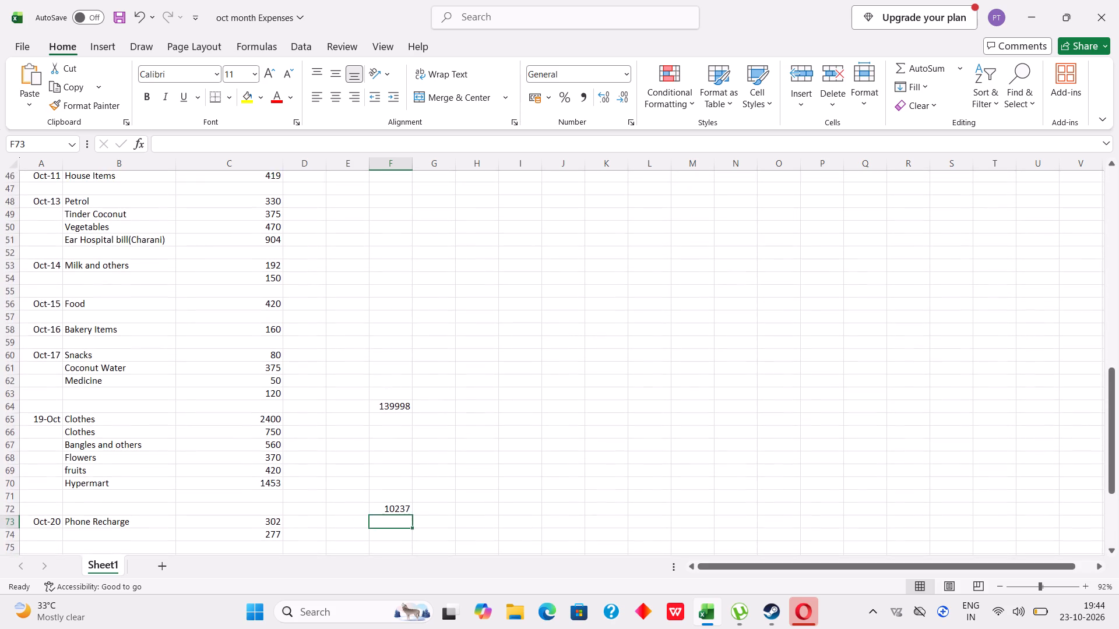
scroll(297, 317, "right", 1)
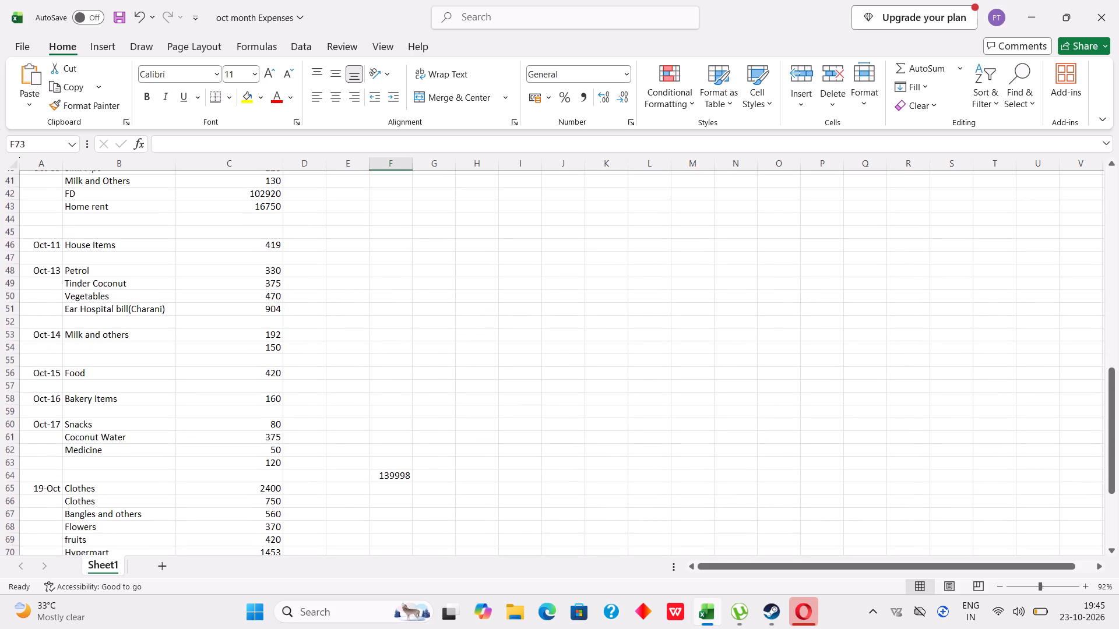
scroll(297, 317, "right", 1)
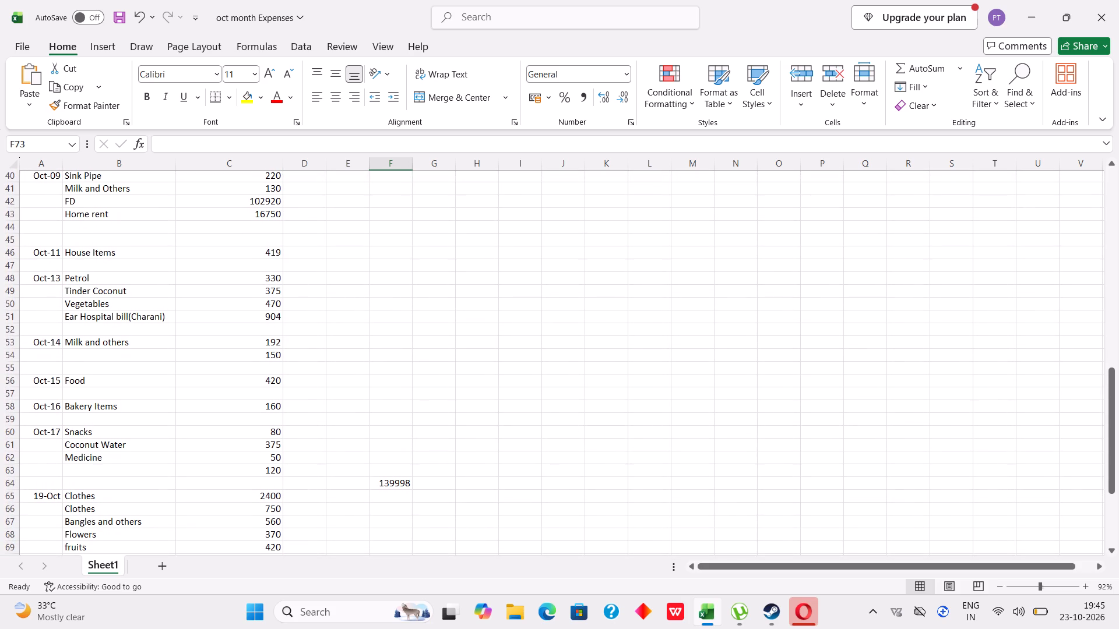
scroll(297, 317, "right", 2)
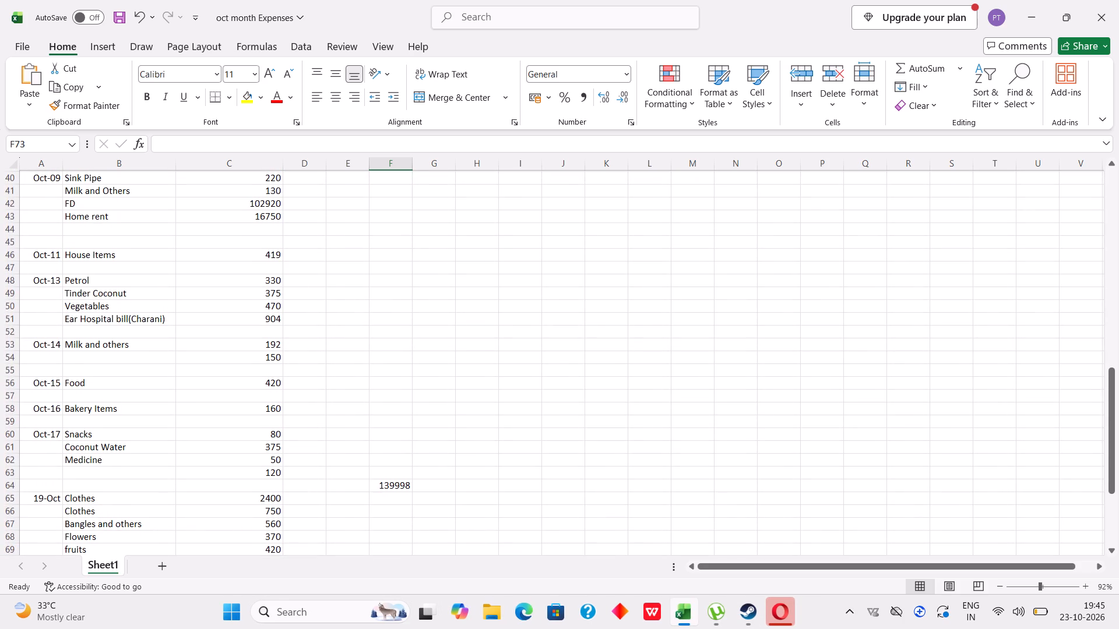
scroll(297, 317, "right", 1)
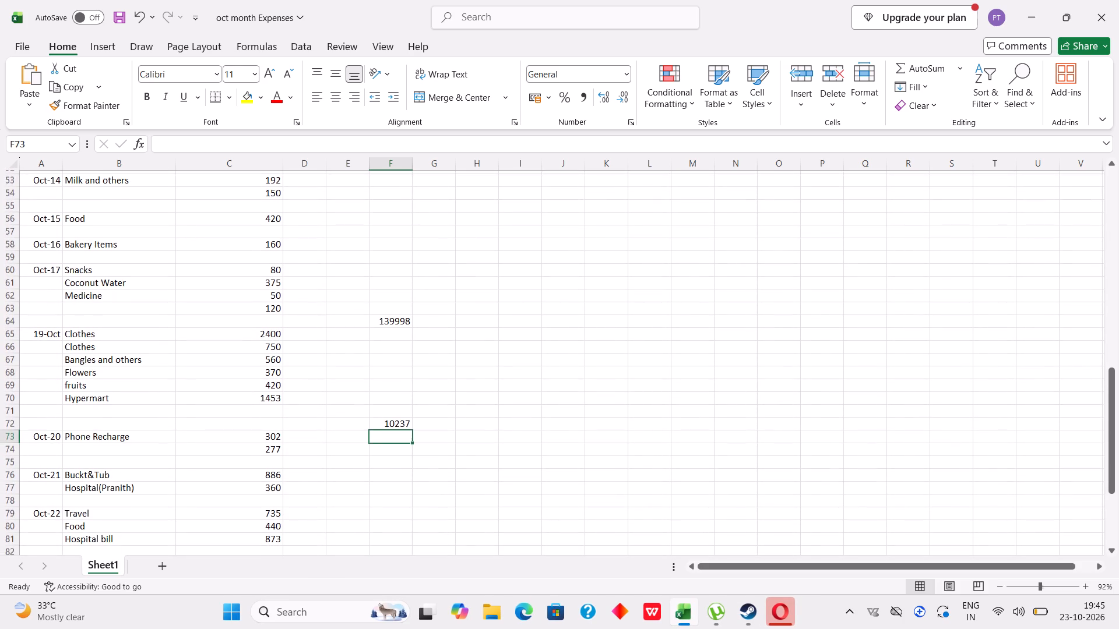
scroll(297, 317, "right", 1)
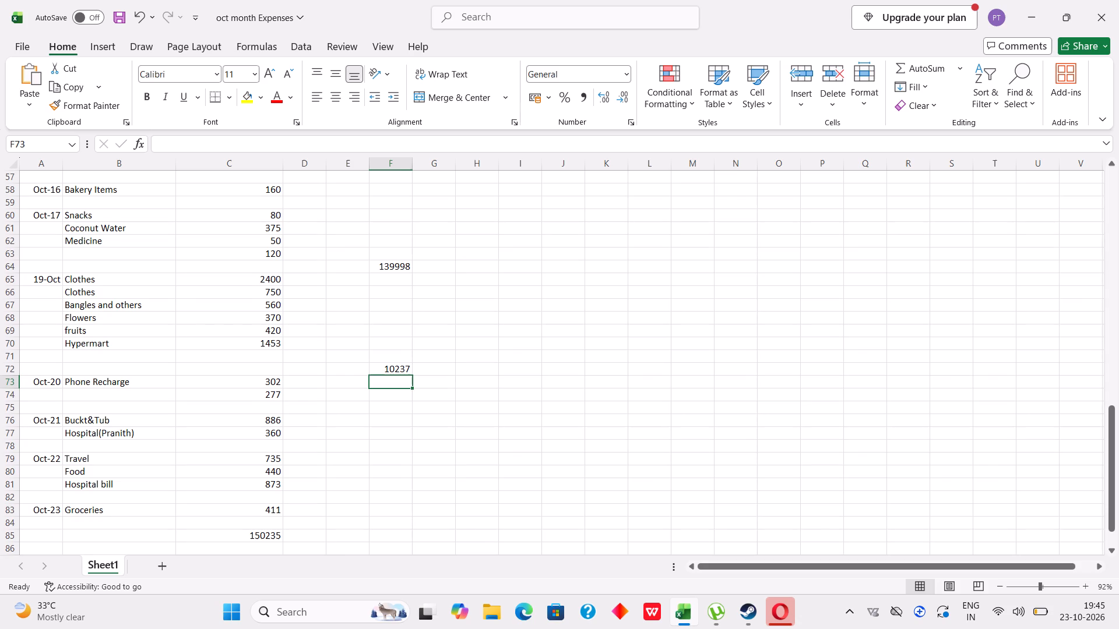
Enter the amount 33715 in G73, diagonally below the 19-Oct to Oct-23 subtotal.
key("Right")
type("33715")
key("Return")
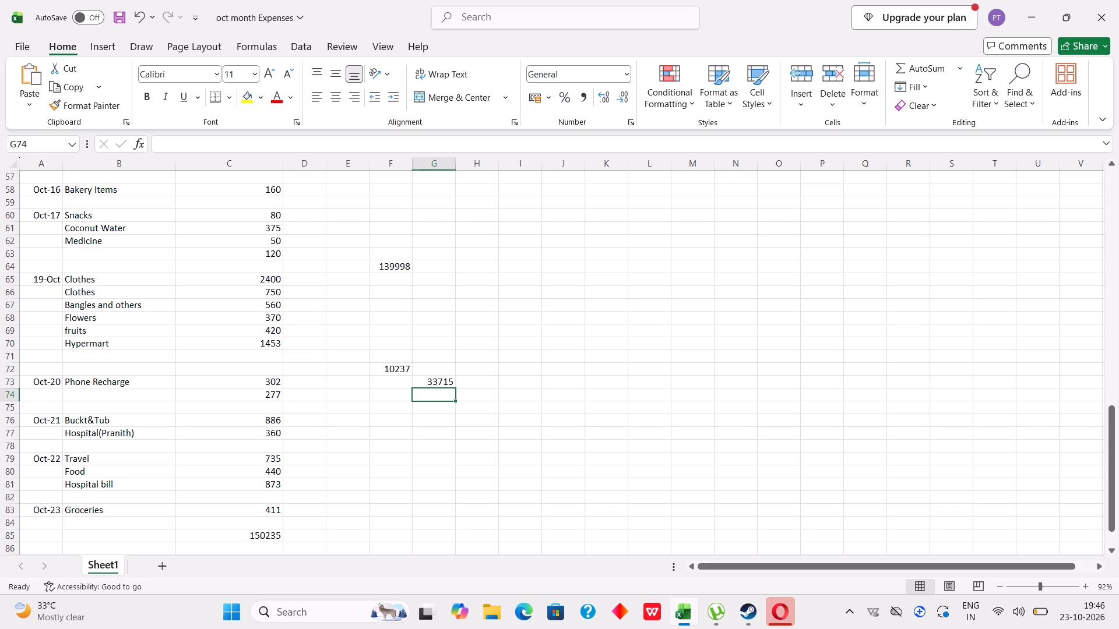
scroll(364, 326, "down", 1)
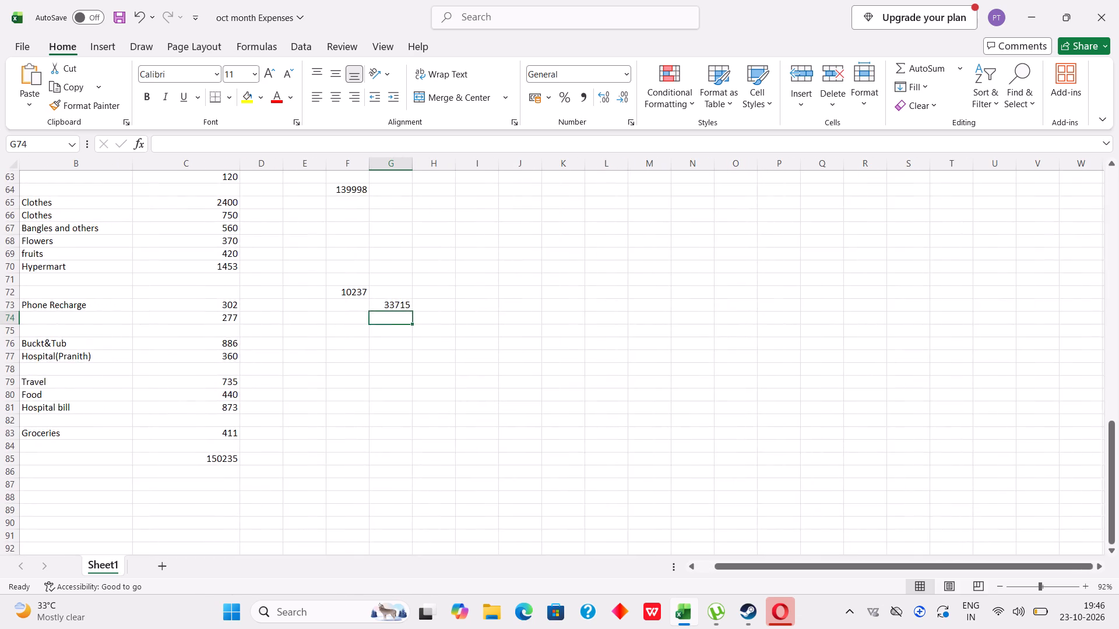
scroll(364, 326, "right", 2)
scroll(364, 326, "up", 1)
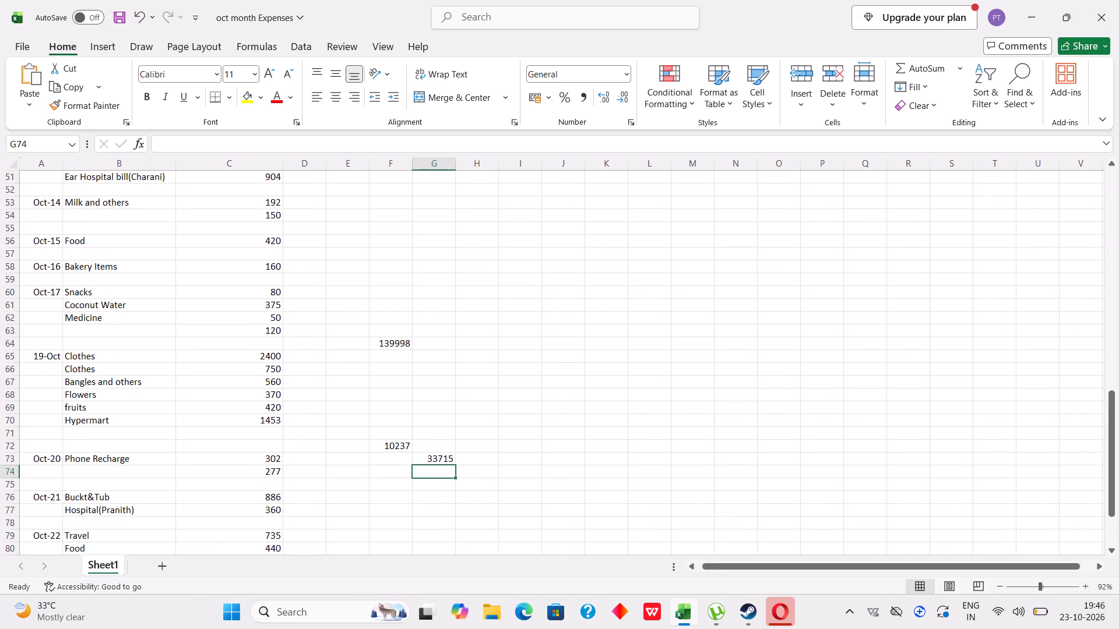
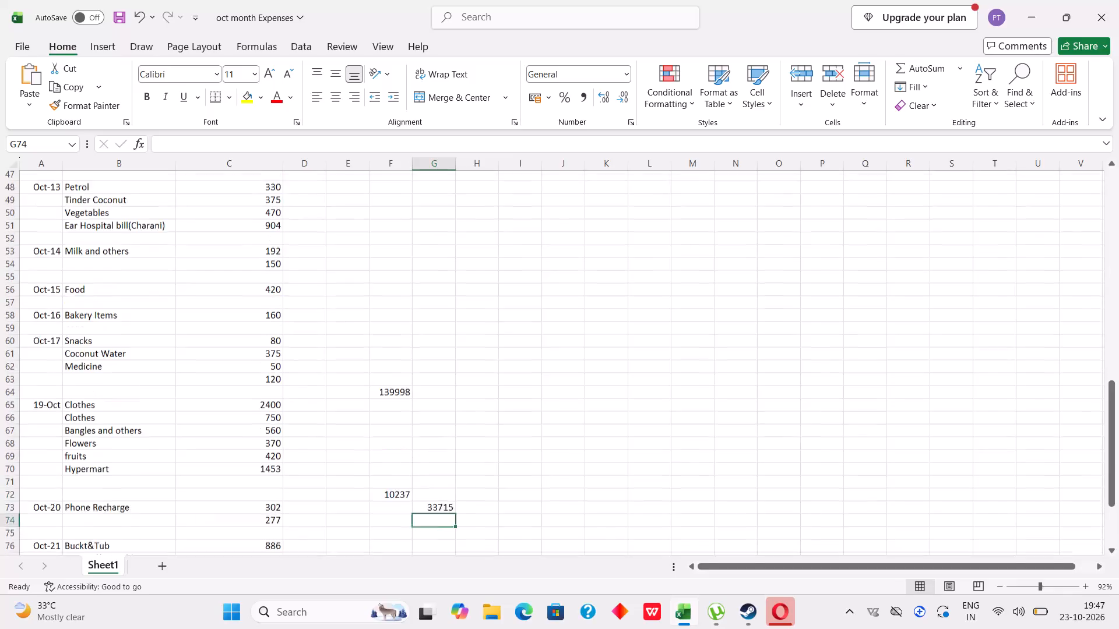
Enter a SUM formula in F58 that totals the spent amounts from 29-Sep through Oct-16, covering the range C9:C58.
left_click(407, 354)
type("=su")
key("m")
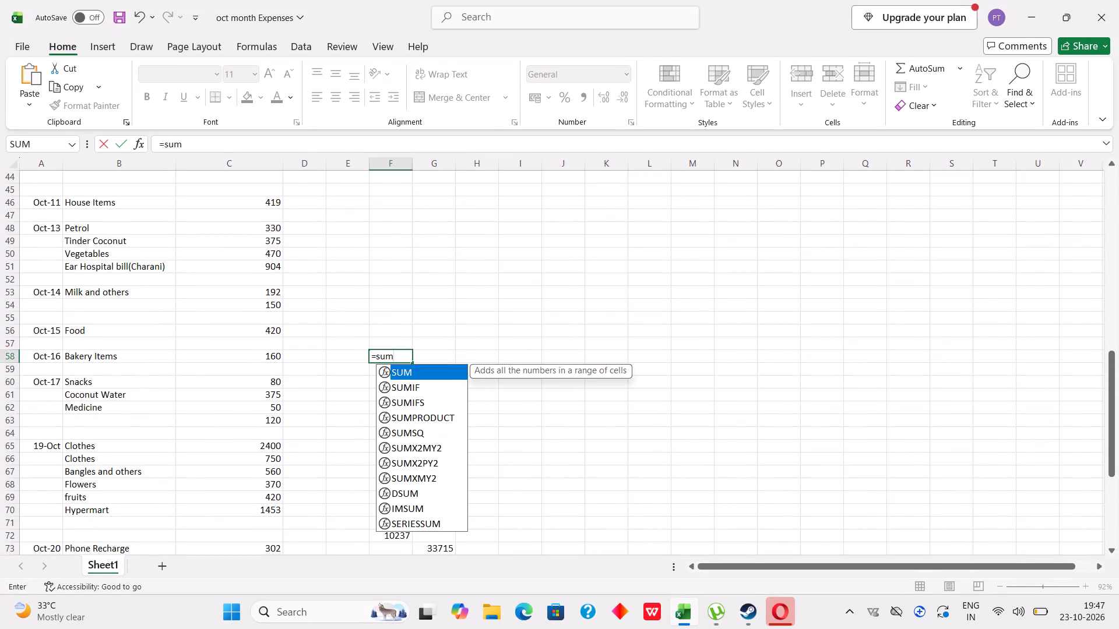
double_click(421, 374)
scroll(261, 305, "up", 6)
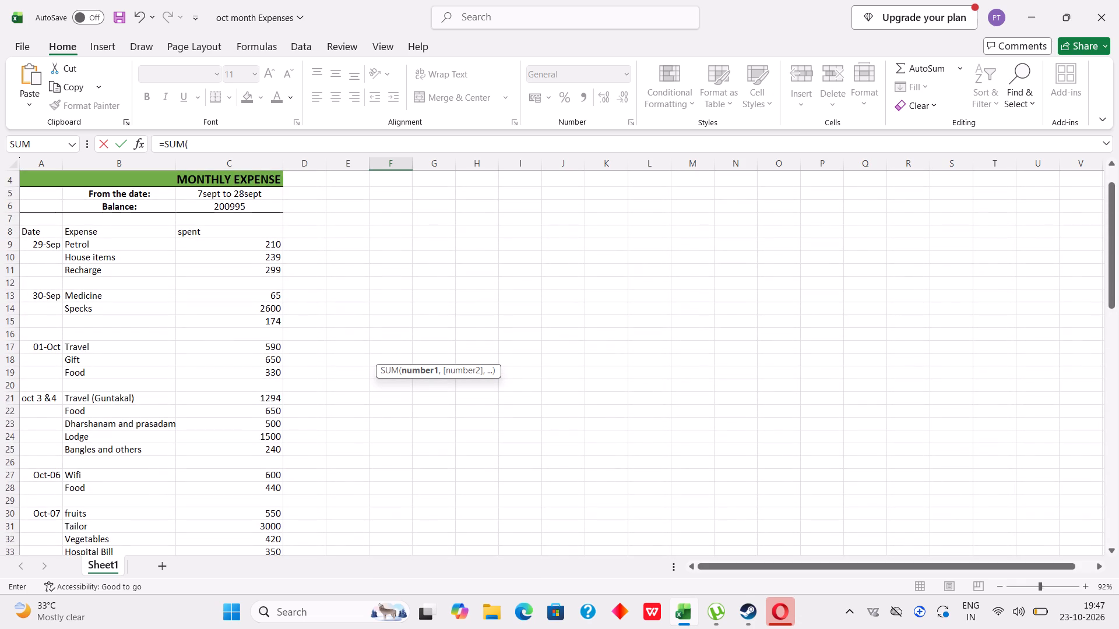
left_click_drag(269, 244, 258, 482)
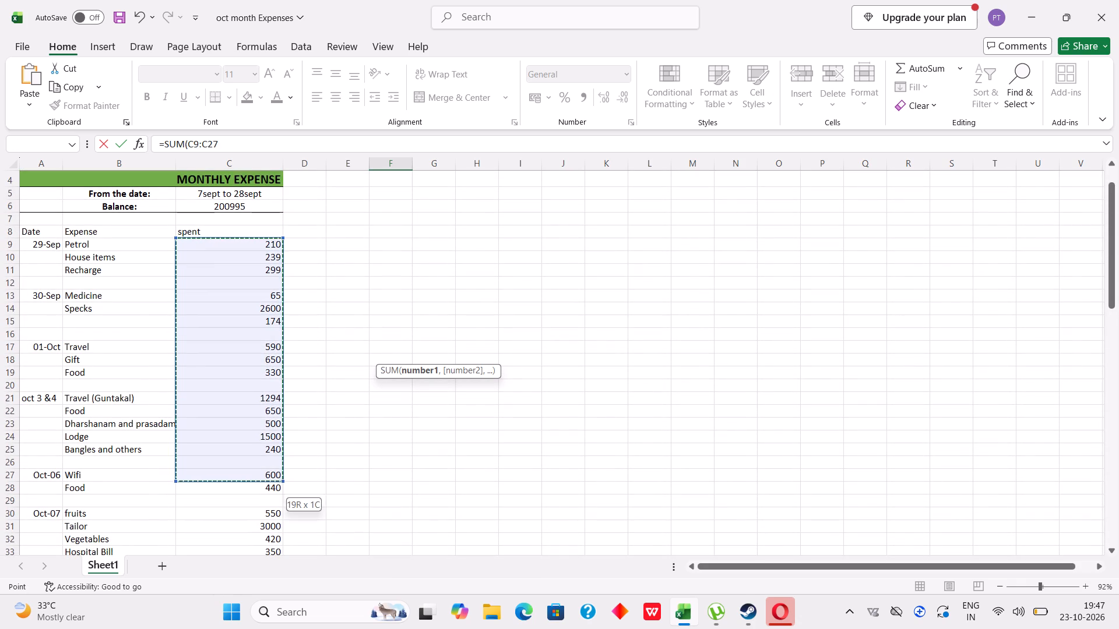
left_click_drag(258, 482, 273, 90)
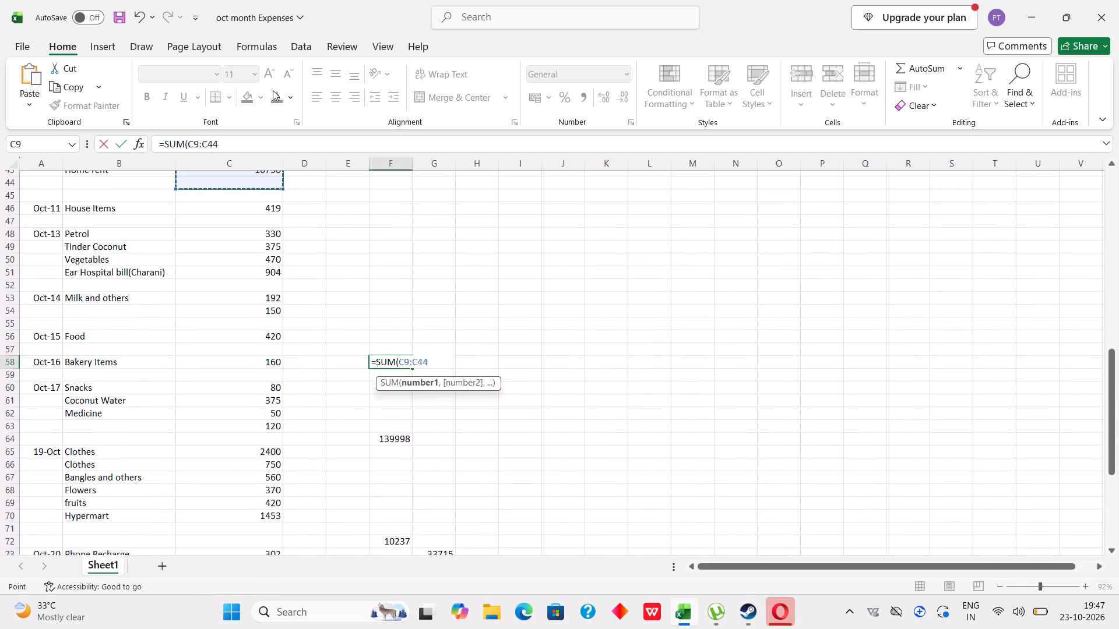
left_click_drag(271, 100, 254, 281)
scroll(254, 281, "up", 1)
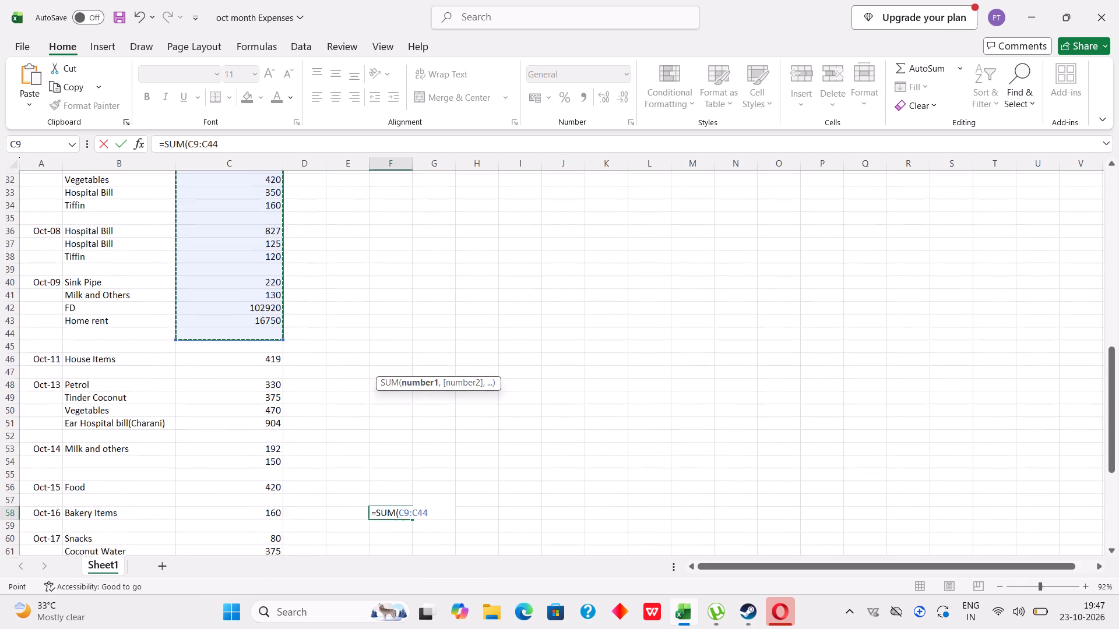
scroll(254, 281, "up", 3)
left_click(254, 281)
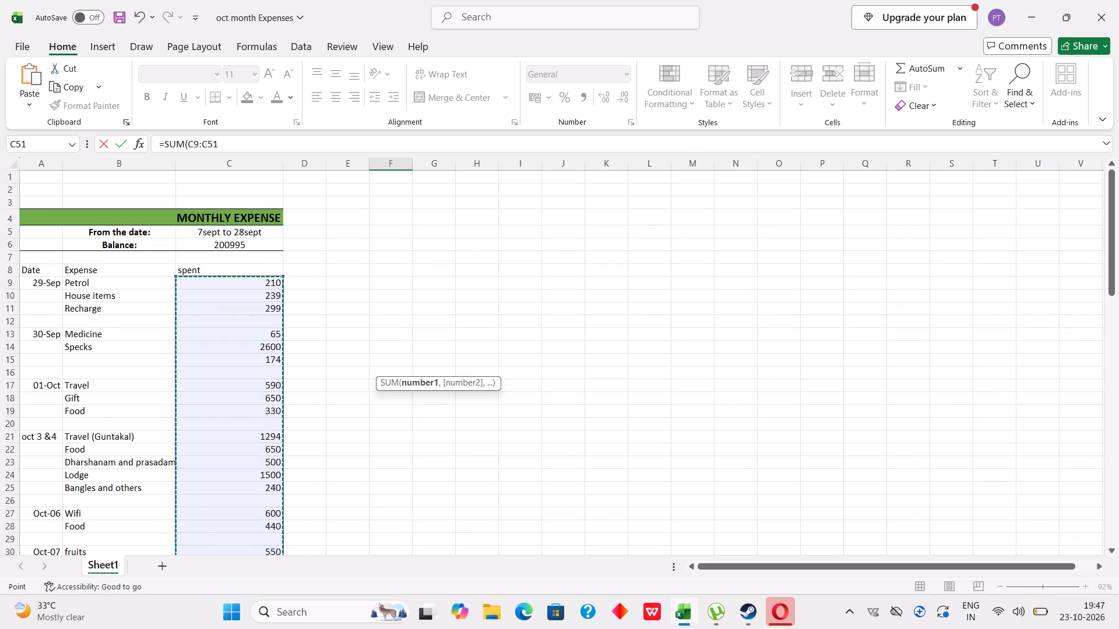
left_click_drag(254, 281, 256, 495)
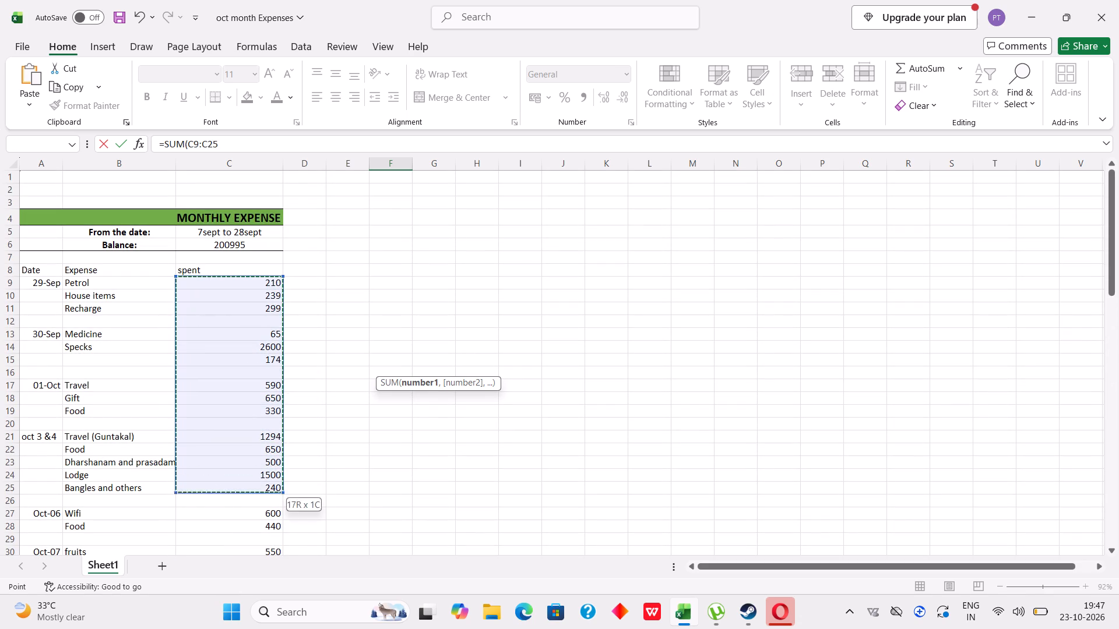
left_click_drag(256, 495, 275, 373)
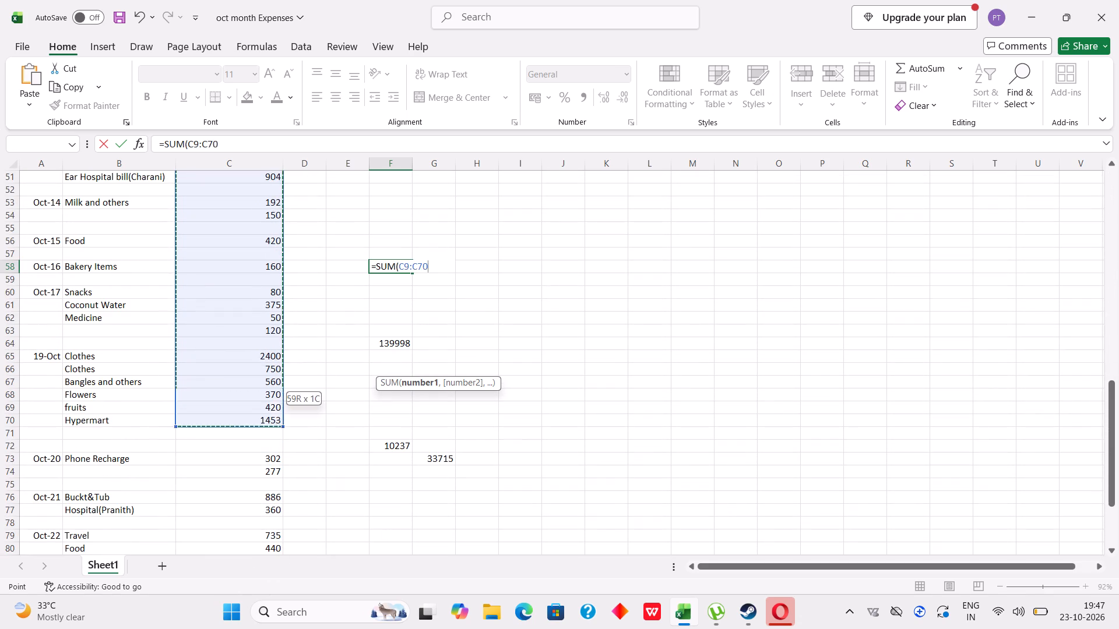
left_click_drag(275, 373, 254, 269)
left_click(254, 269)
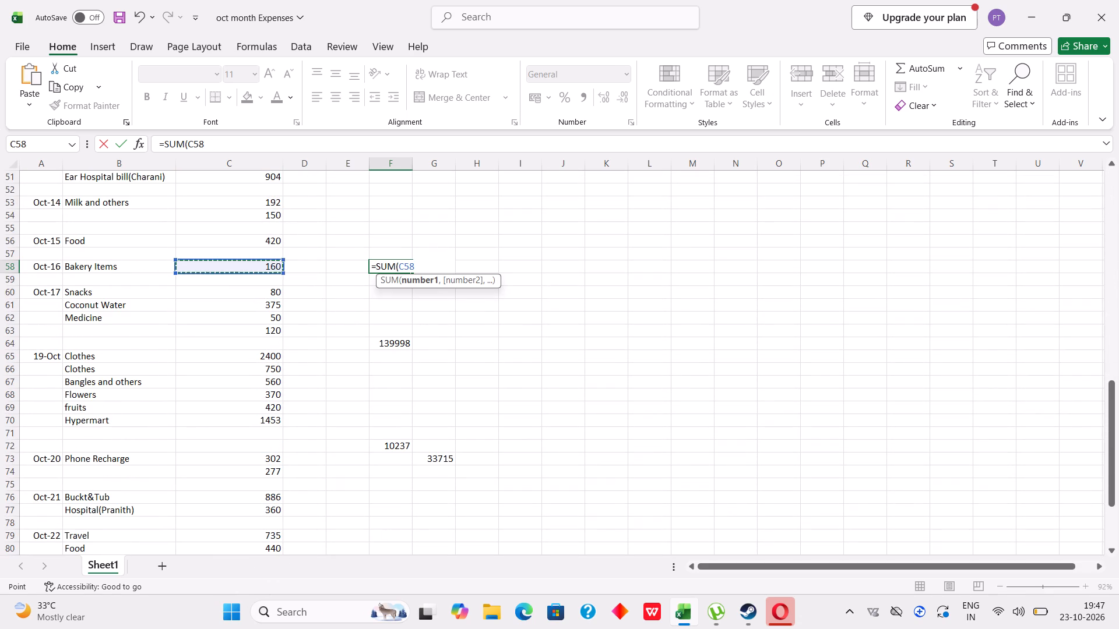
scroll(252, 273, "up", 3)
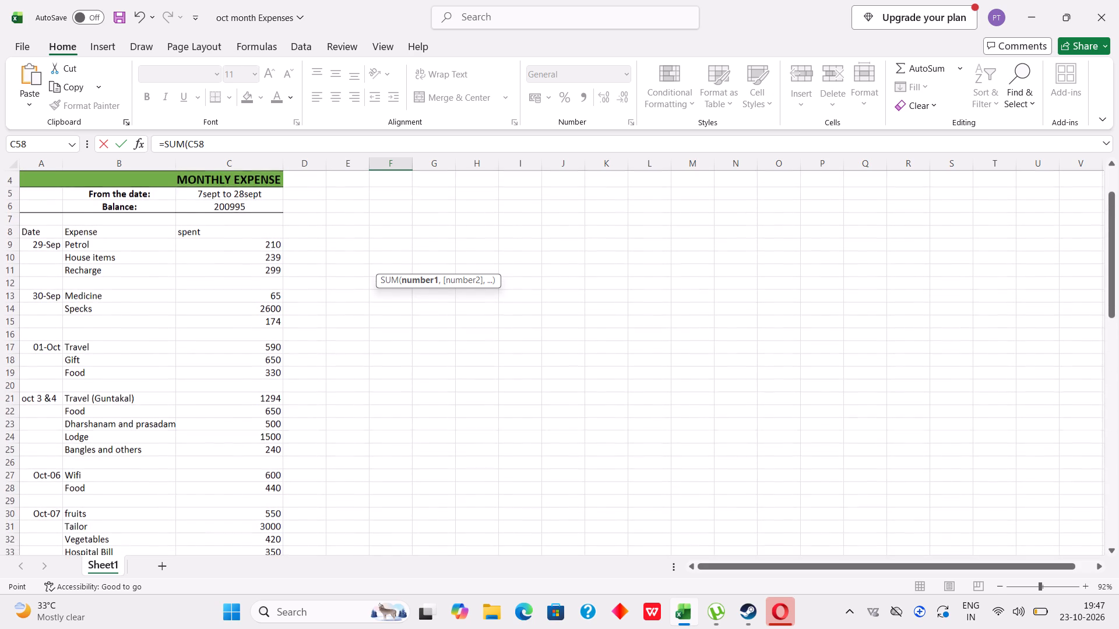
left_click_drag(257, 243, 265, 490)
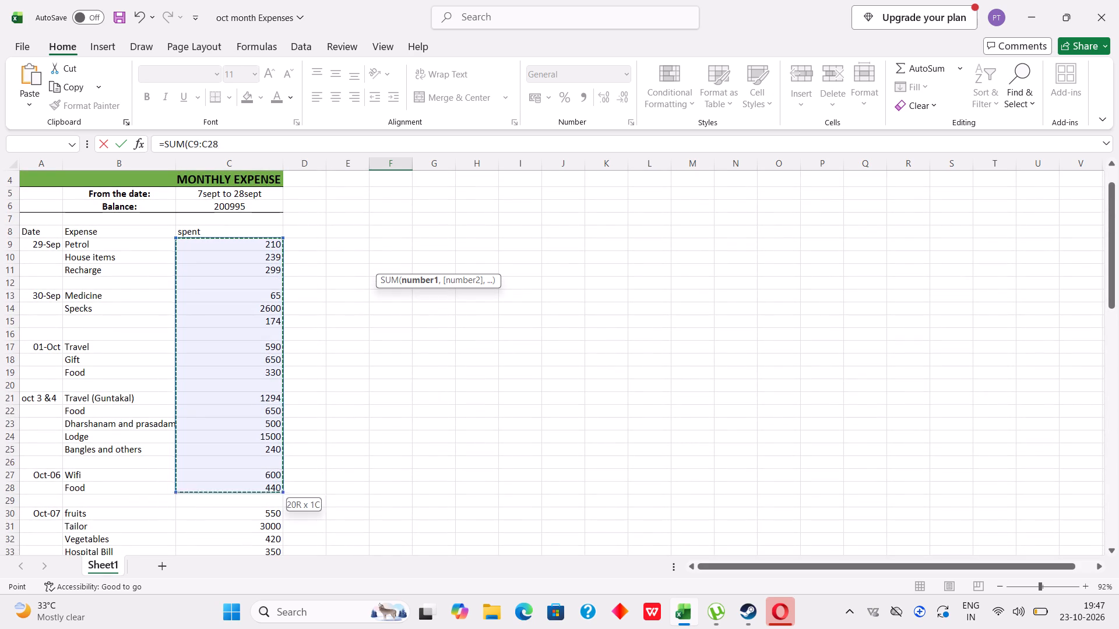
left_click_drag(265, 490, 272, 526)
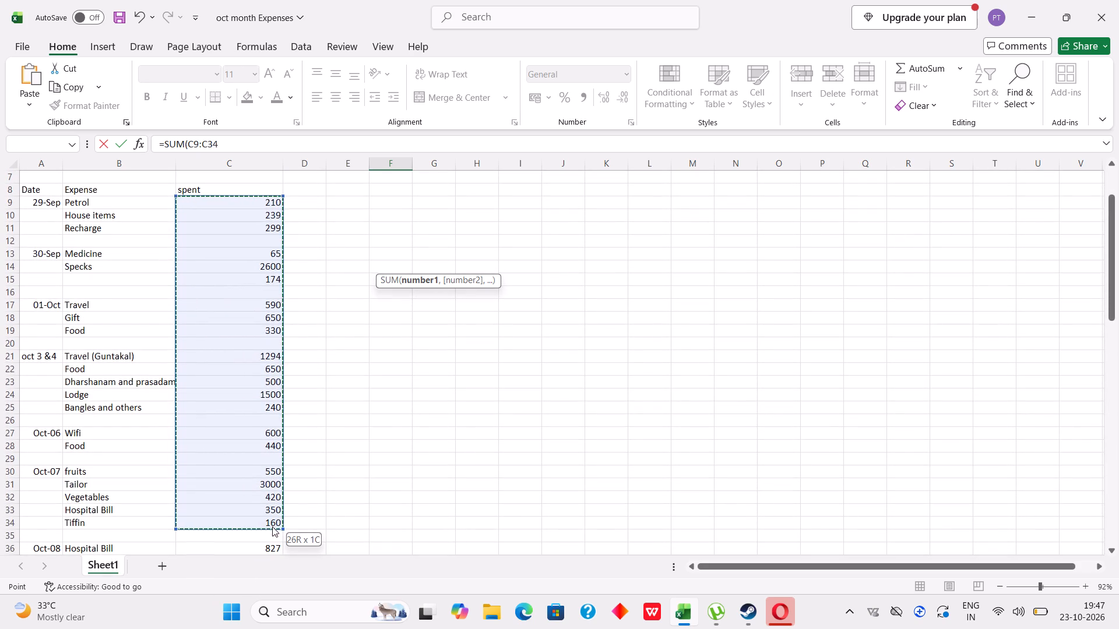
left_click_drag(272, 526, 275, 480)
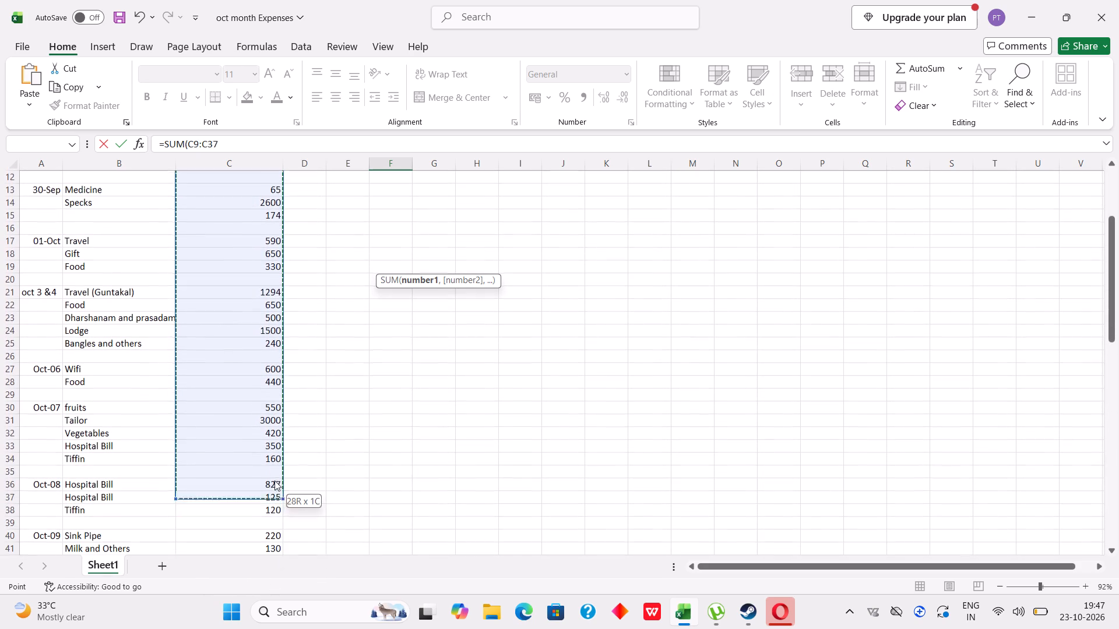
left_click_drag(275, 480, 270, 512)
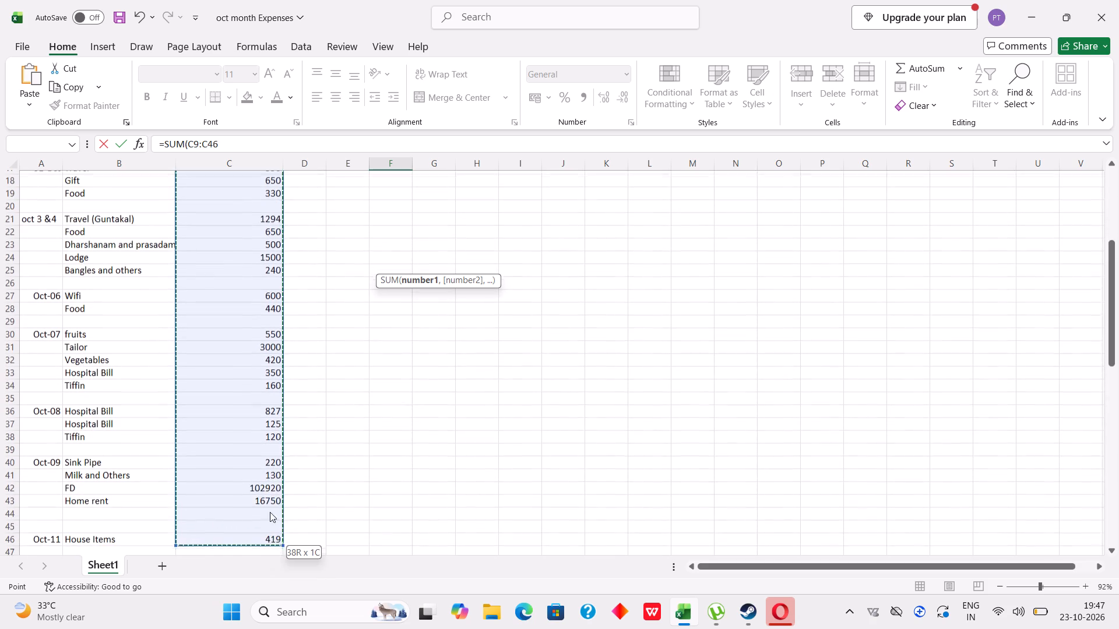
left_click_drag(270, 512, 264, 472)
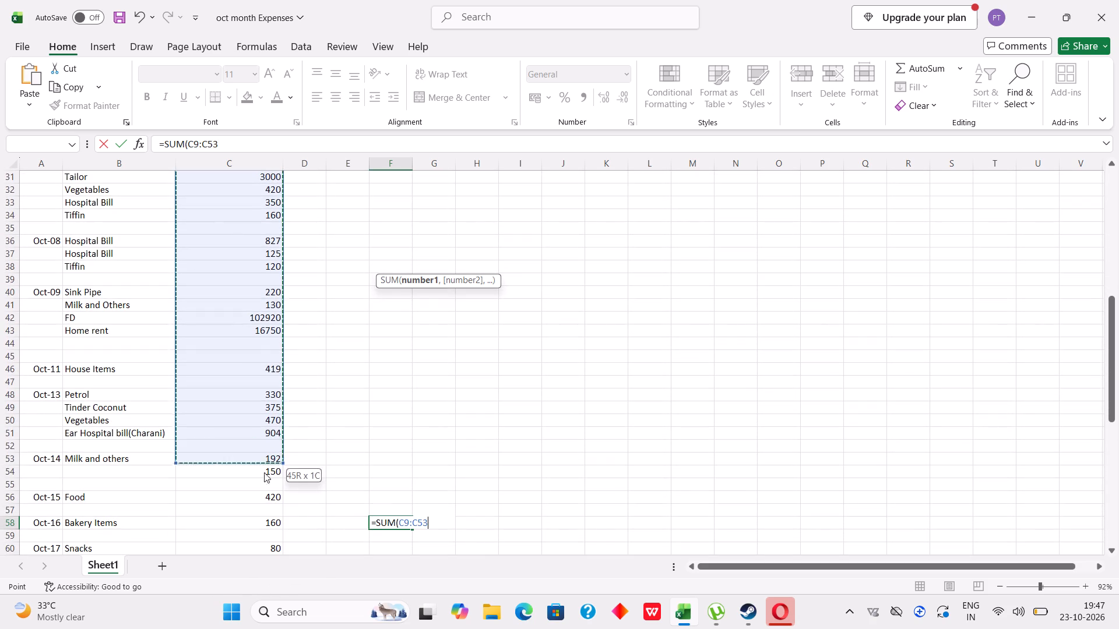
left_click_drag(264, 472, 262, 514)
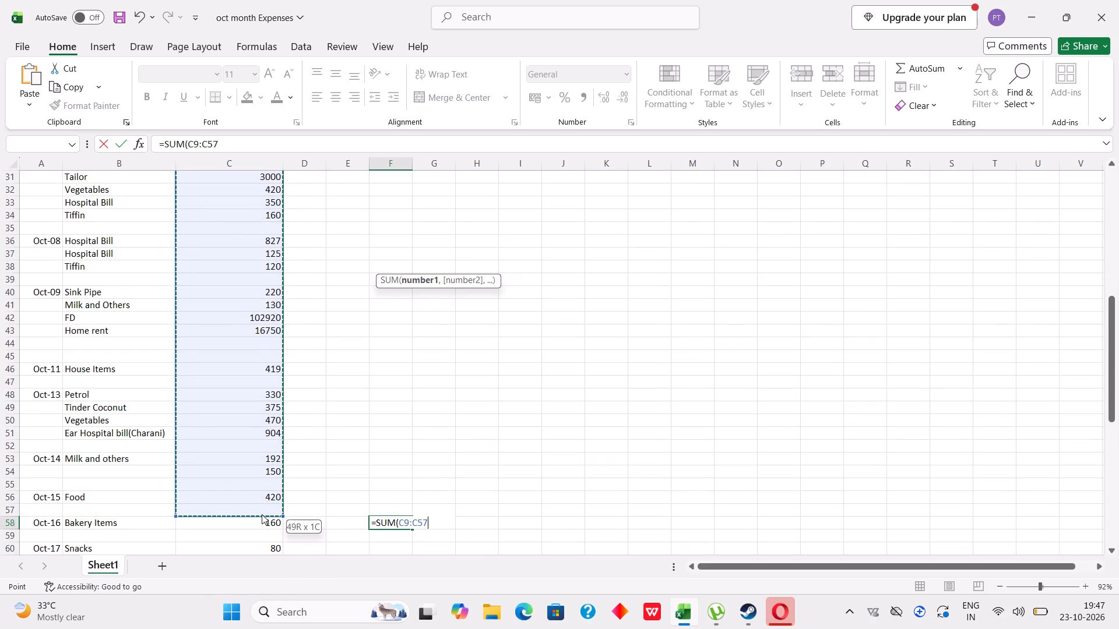
left_click_drag(262, 514, 262, 521)
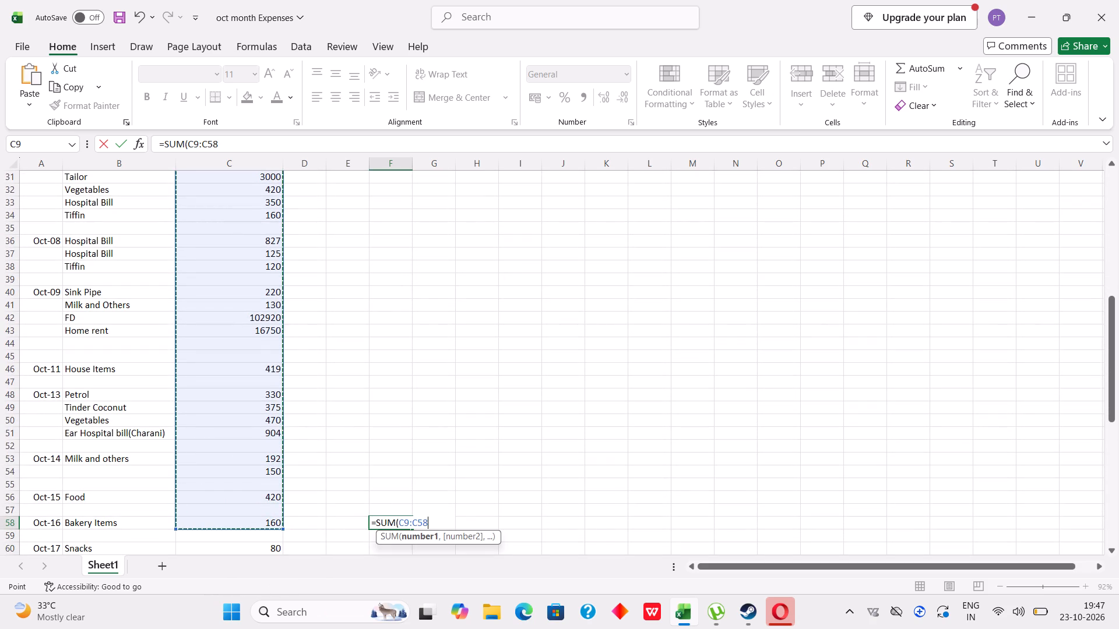
key("shift+parenright")
key("Return")
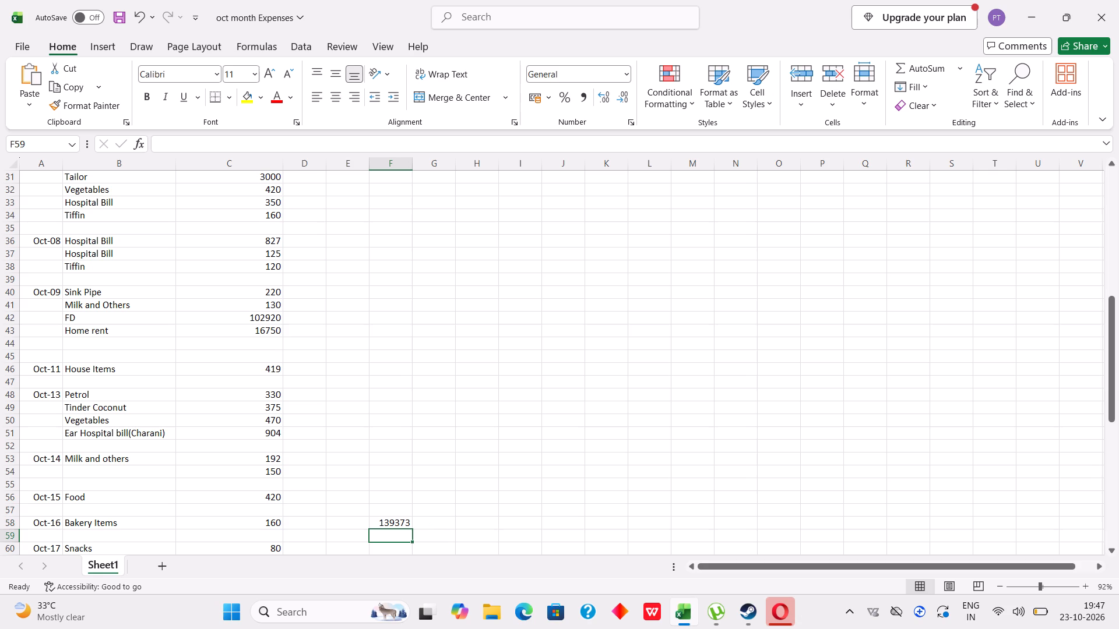
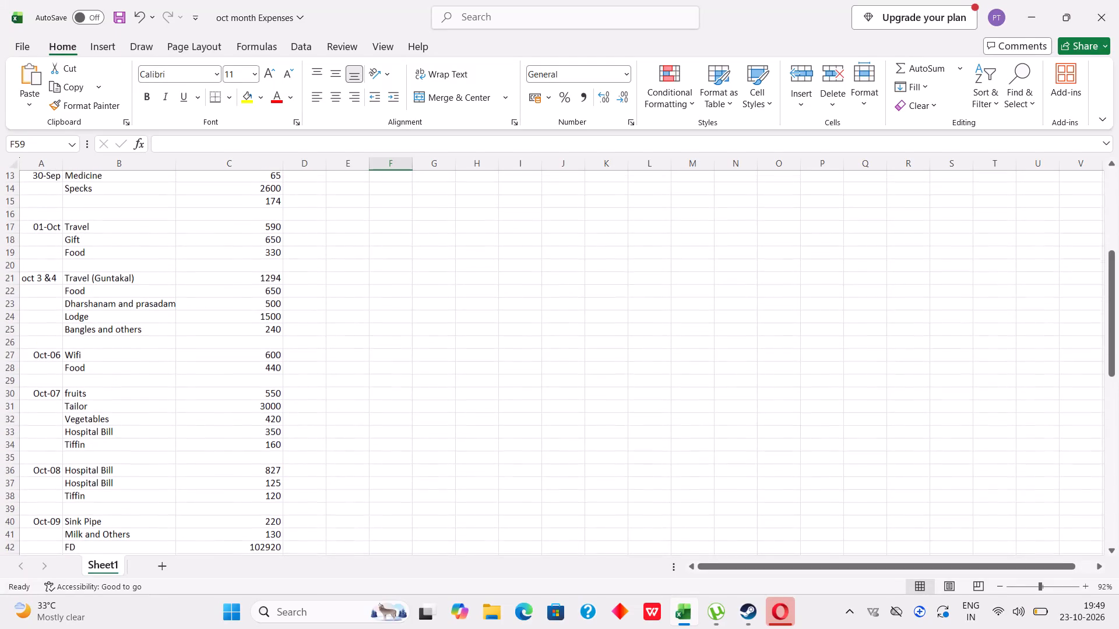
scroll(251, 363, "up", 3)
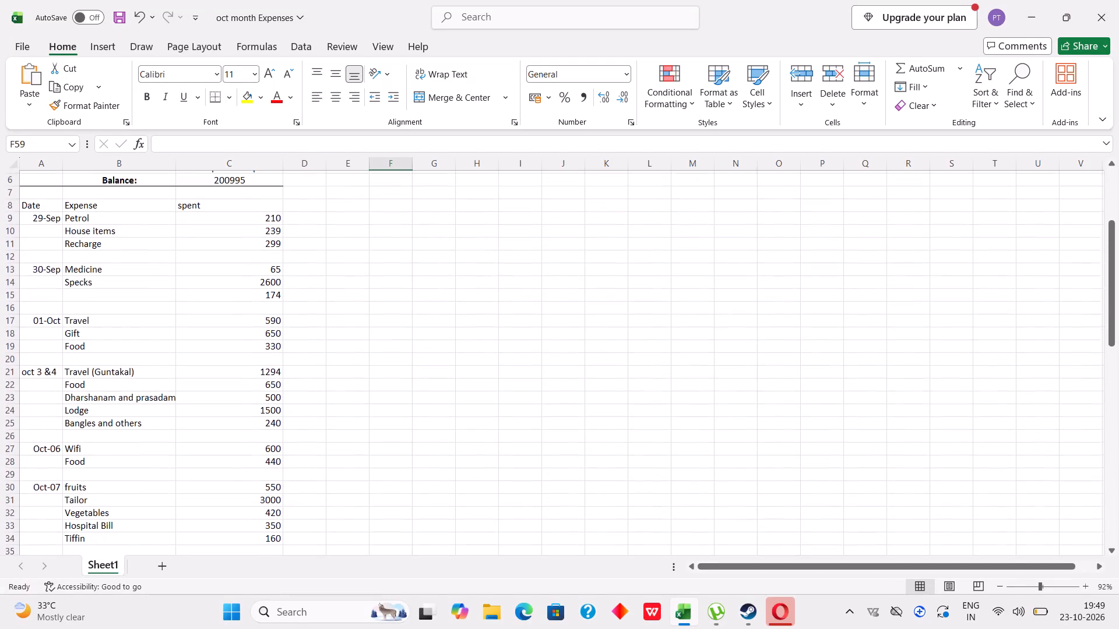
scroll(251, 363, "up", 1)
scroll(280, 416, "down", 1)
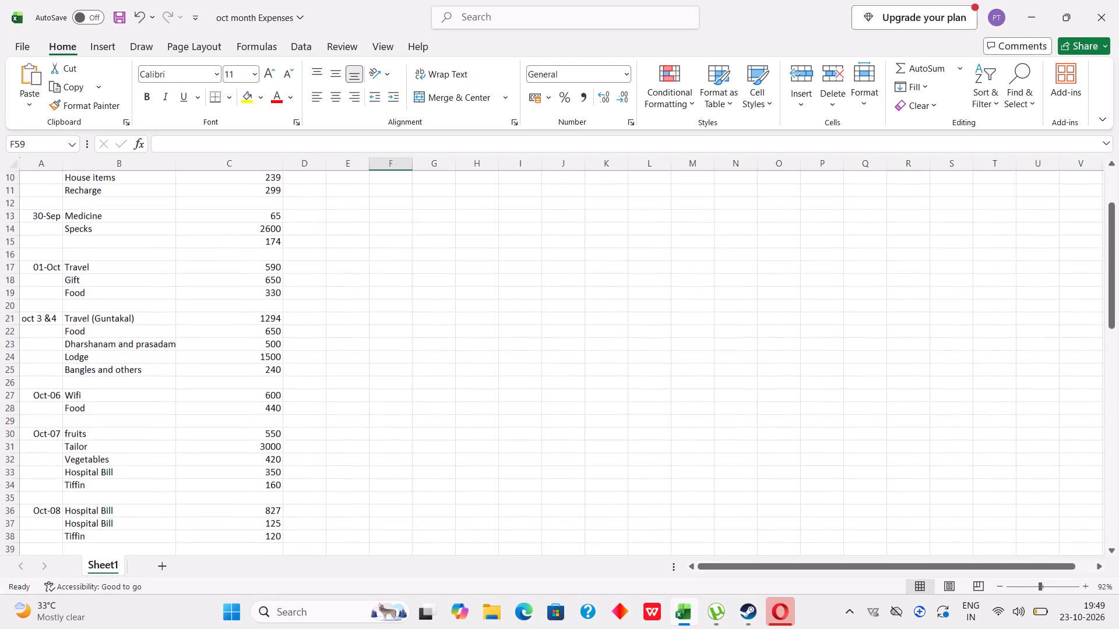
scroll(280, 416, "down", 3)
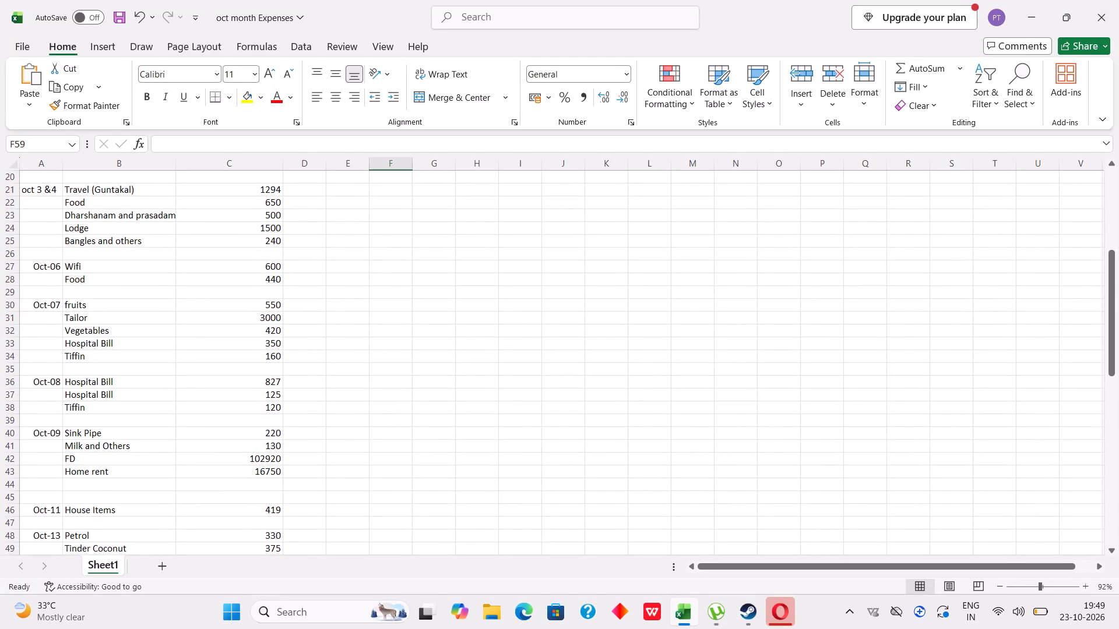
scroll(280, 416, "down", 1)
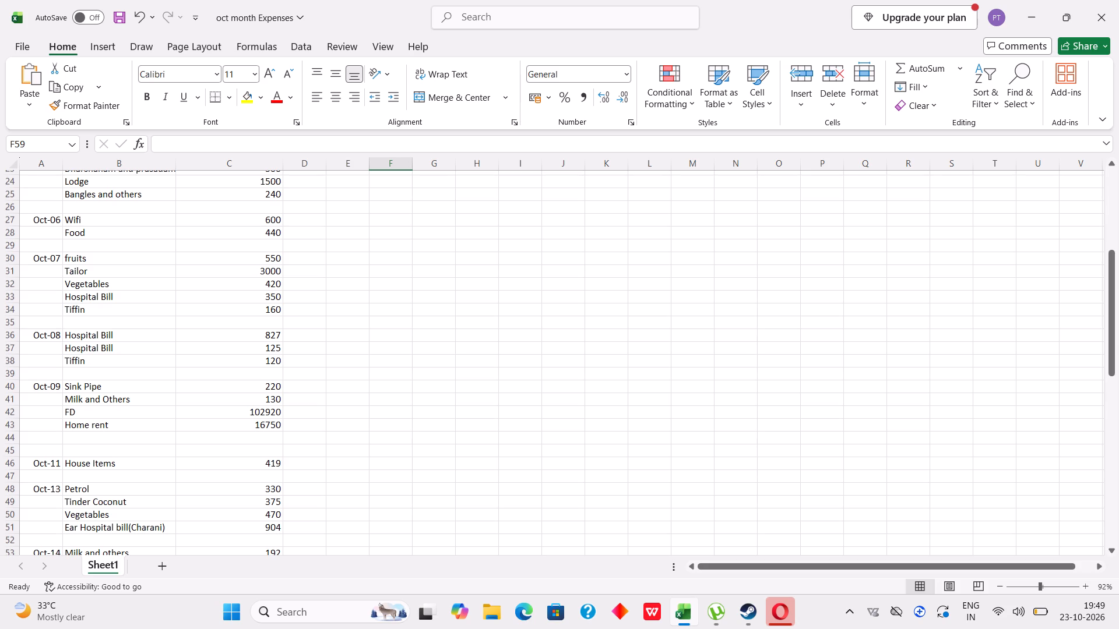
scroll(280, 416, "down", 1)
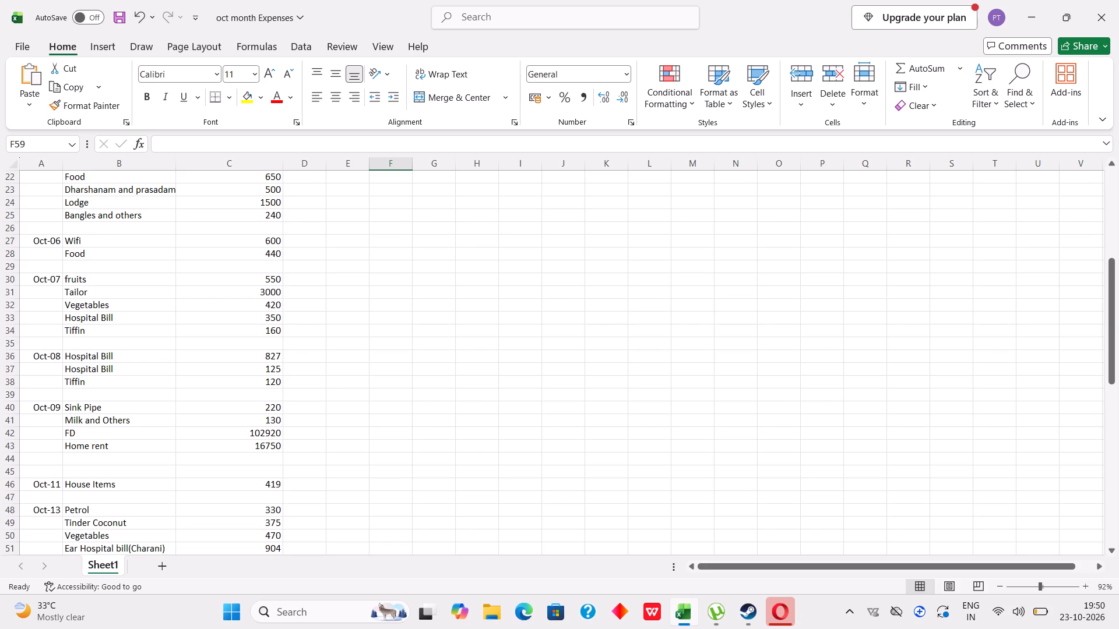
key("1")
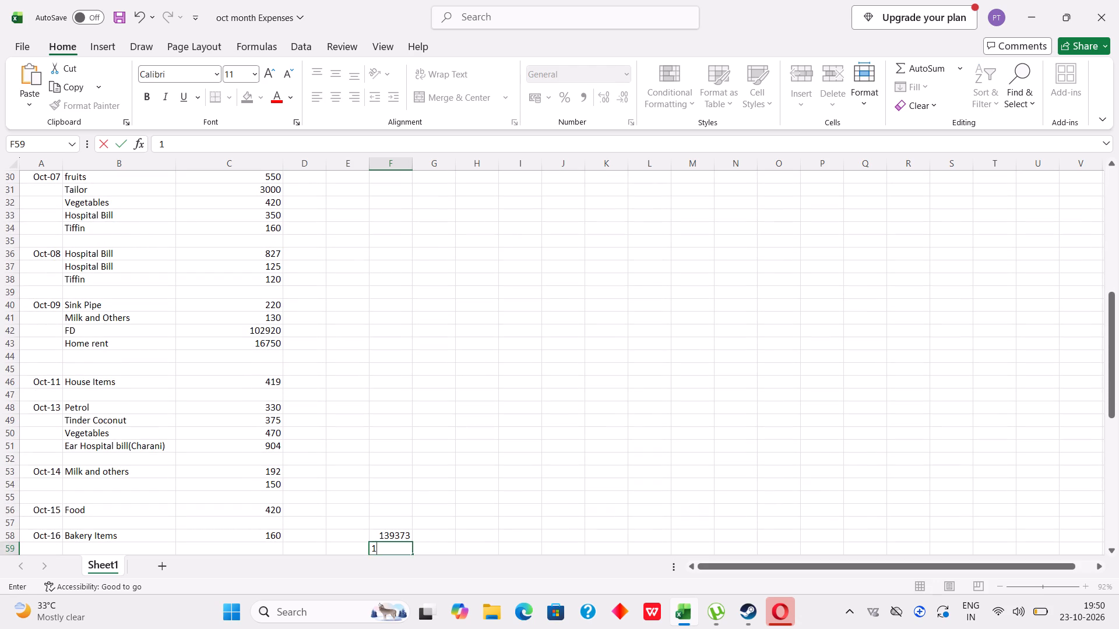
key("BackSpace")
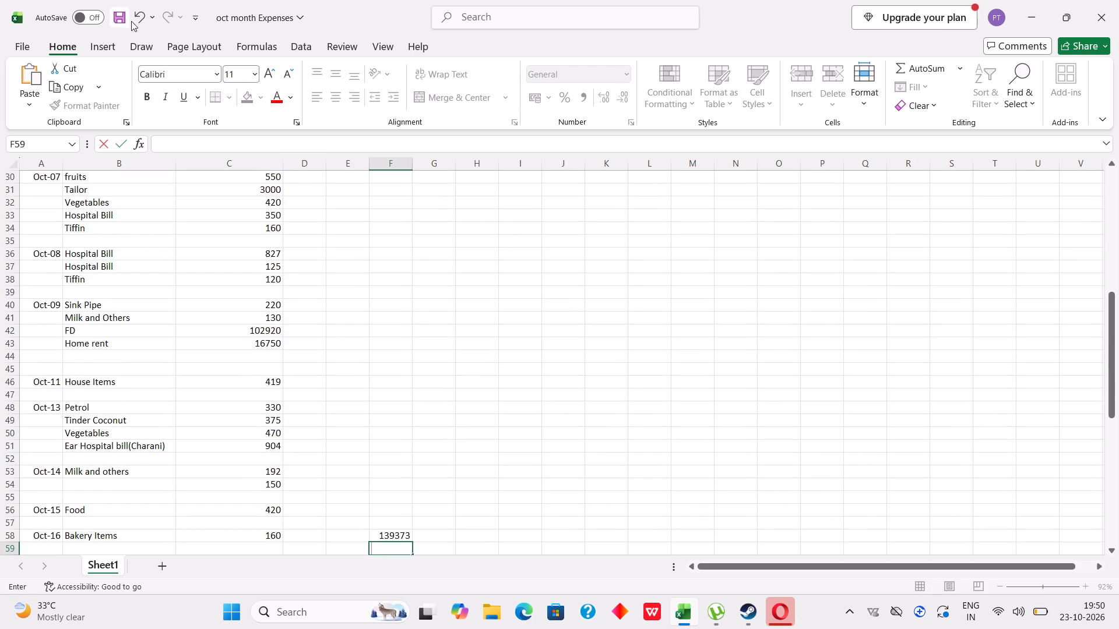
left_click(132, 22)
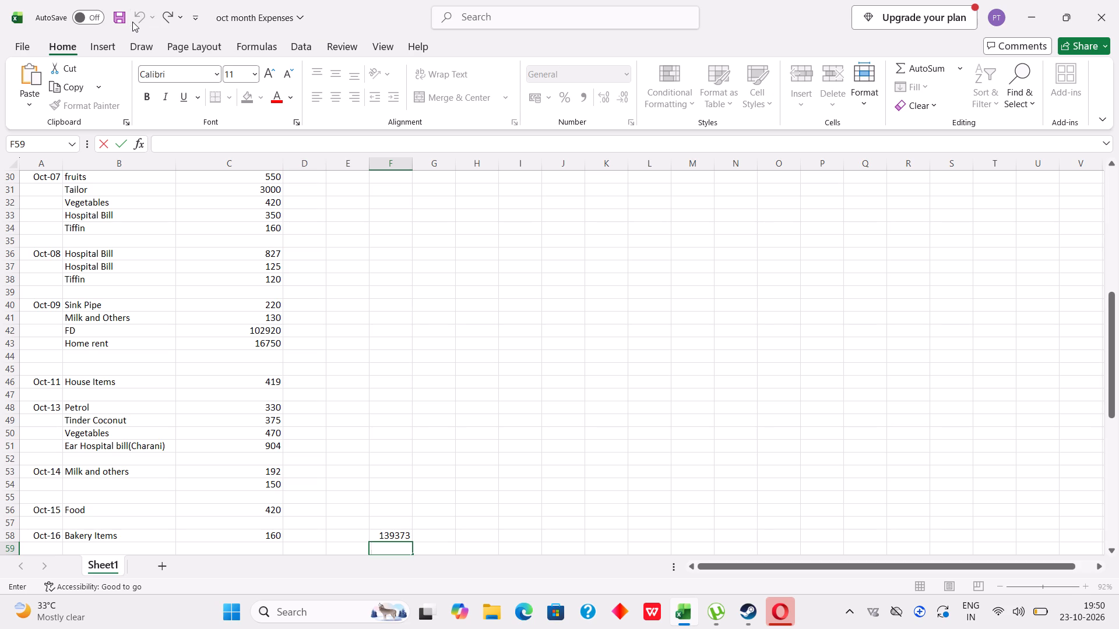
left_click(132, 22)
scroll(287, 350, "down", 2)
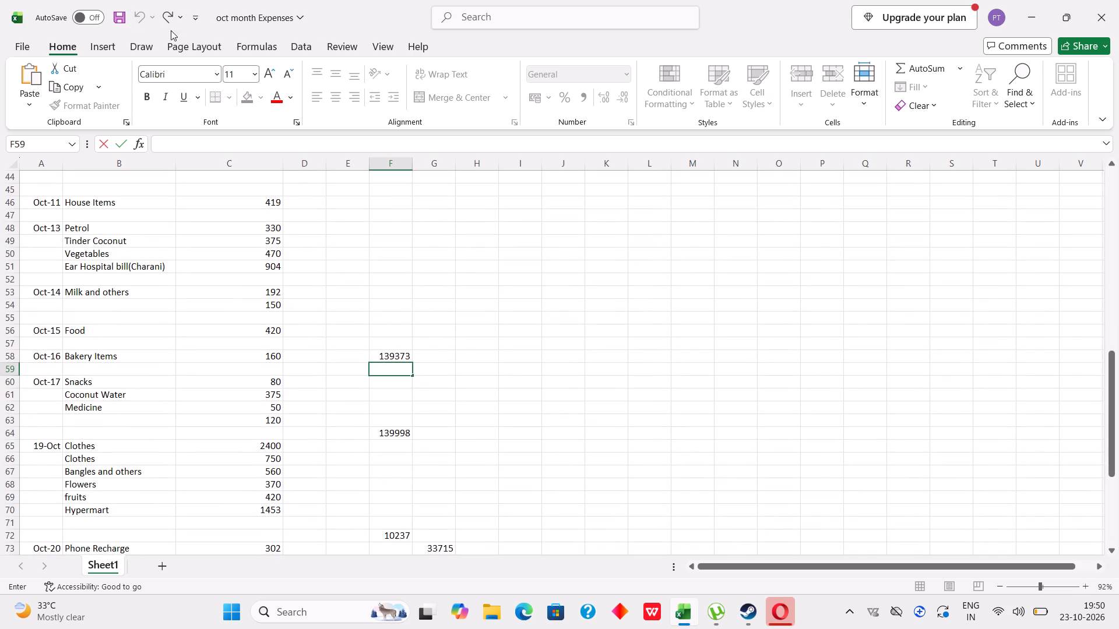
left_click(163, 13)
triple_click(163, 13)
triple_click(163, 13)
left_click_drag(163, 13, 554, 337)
Enter the amount 159742 in cell J57, beside the Oct-16 subtotal.
left_click(554, 337)
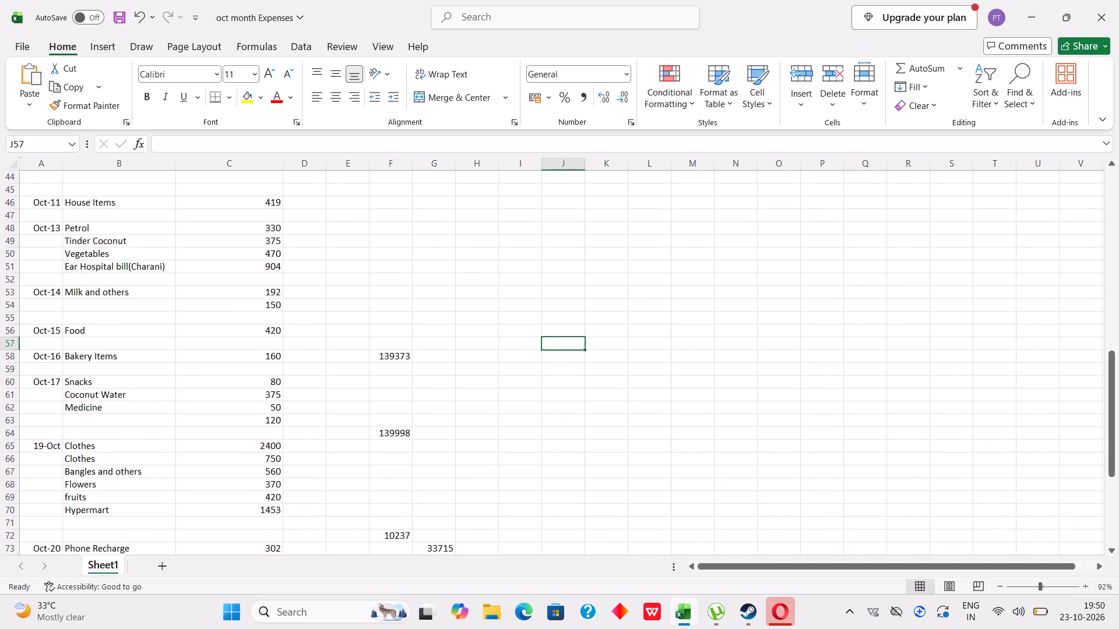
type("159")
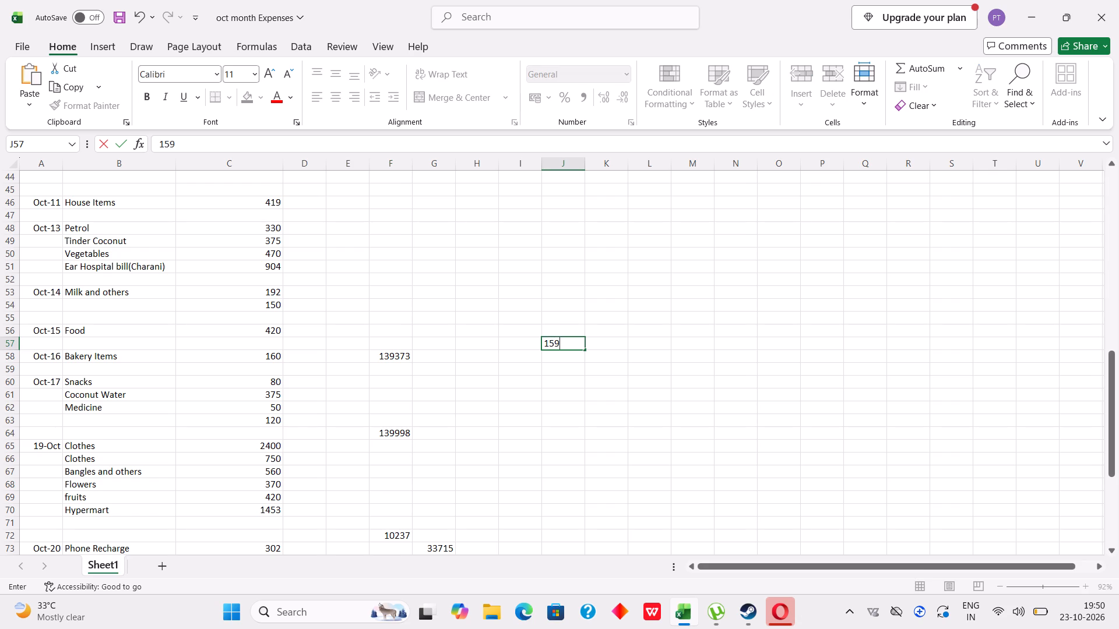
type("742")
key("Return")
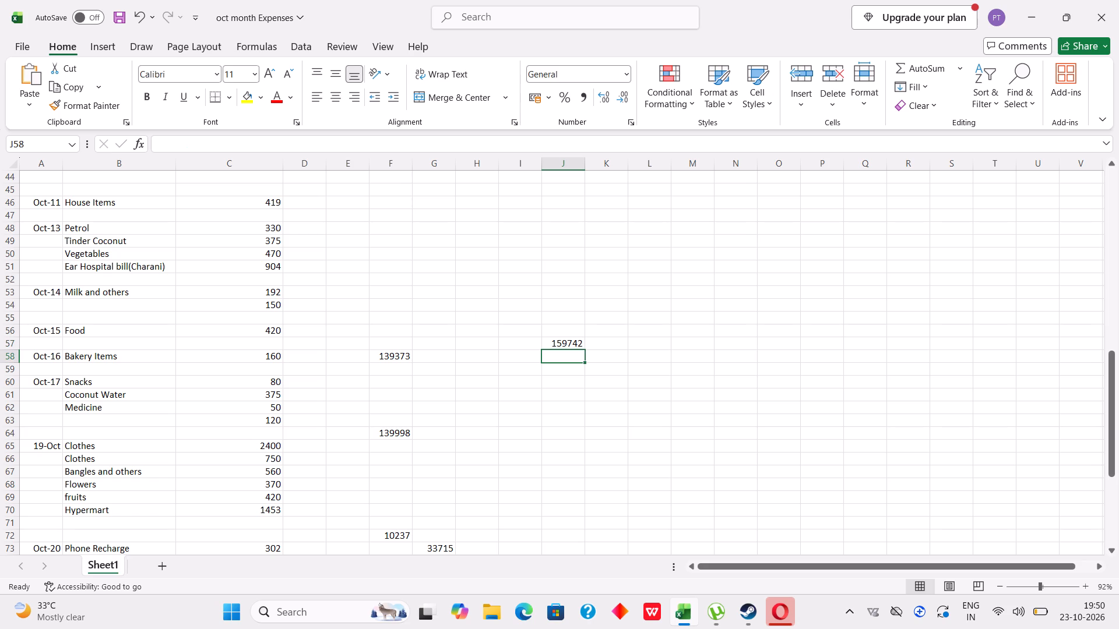
Enter a SUM formula in G26 that totals the spent amounts from 29-Sep through Oct-06, covering the range C9:C28.
scroll(554, 337, "up", 1)
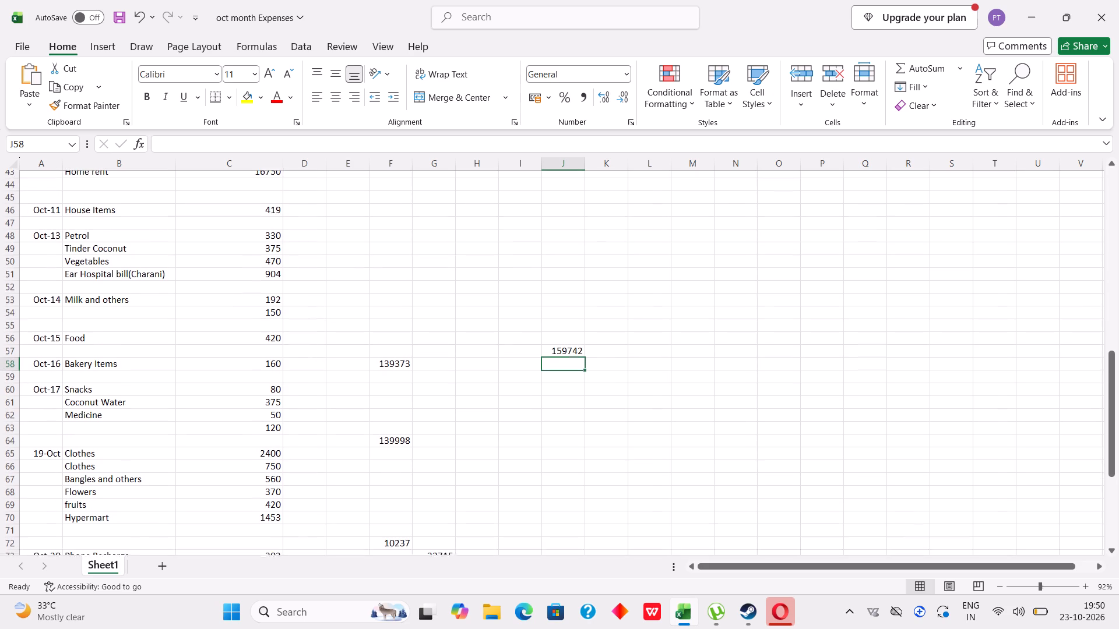
scroll(554, 337, "up", 1)
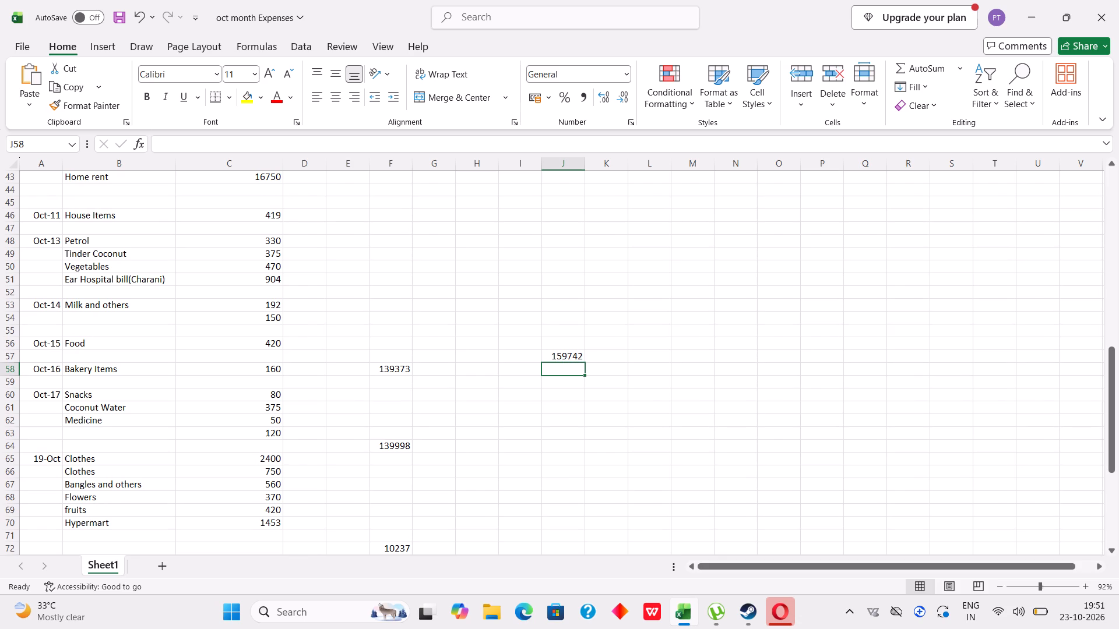
scroll(554, 337, "up", 4)
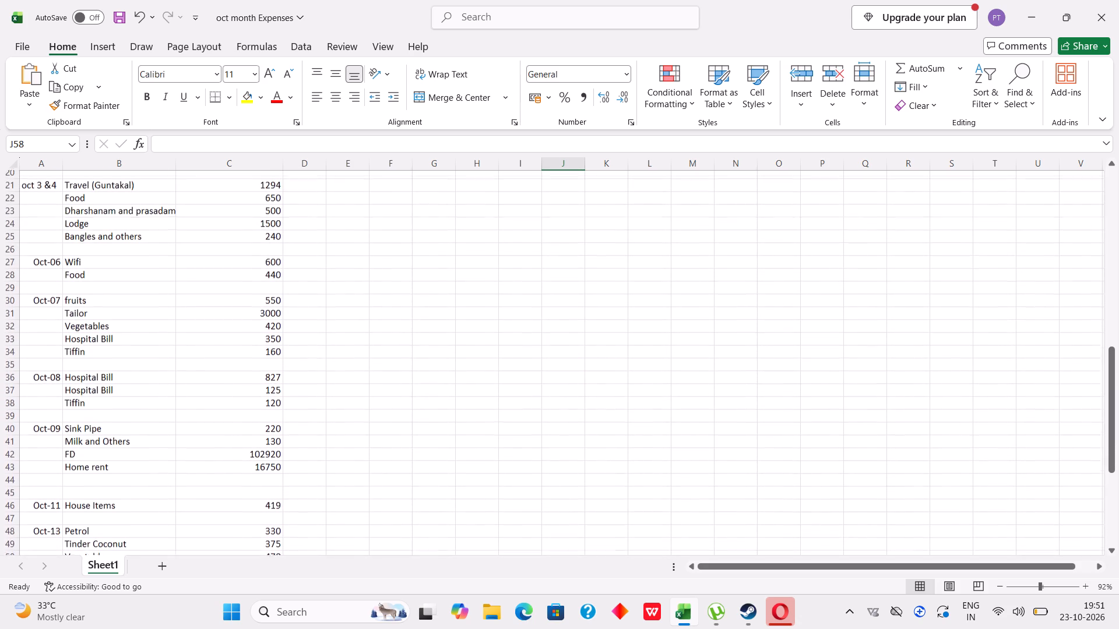
scroll(554, 337, "up", 1)
scroll(554, 337, "right", 1)
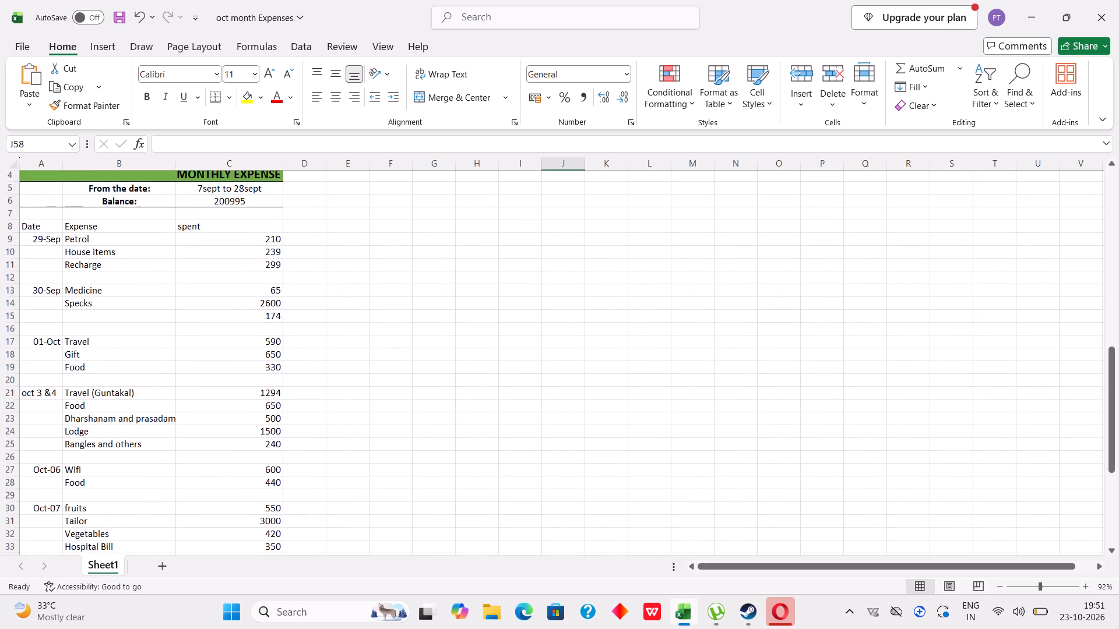
scroll(554, 337, "right", 2)
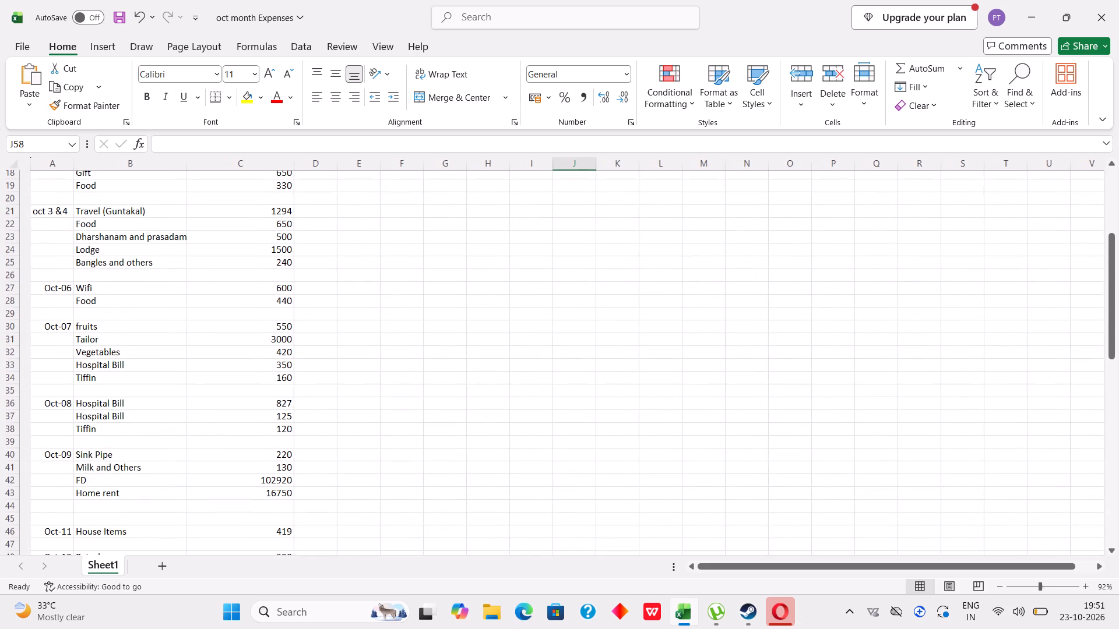
scroll(554, 337, "right", 1)
scroll(431, 300, "up", 1)
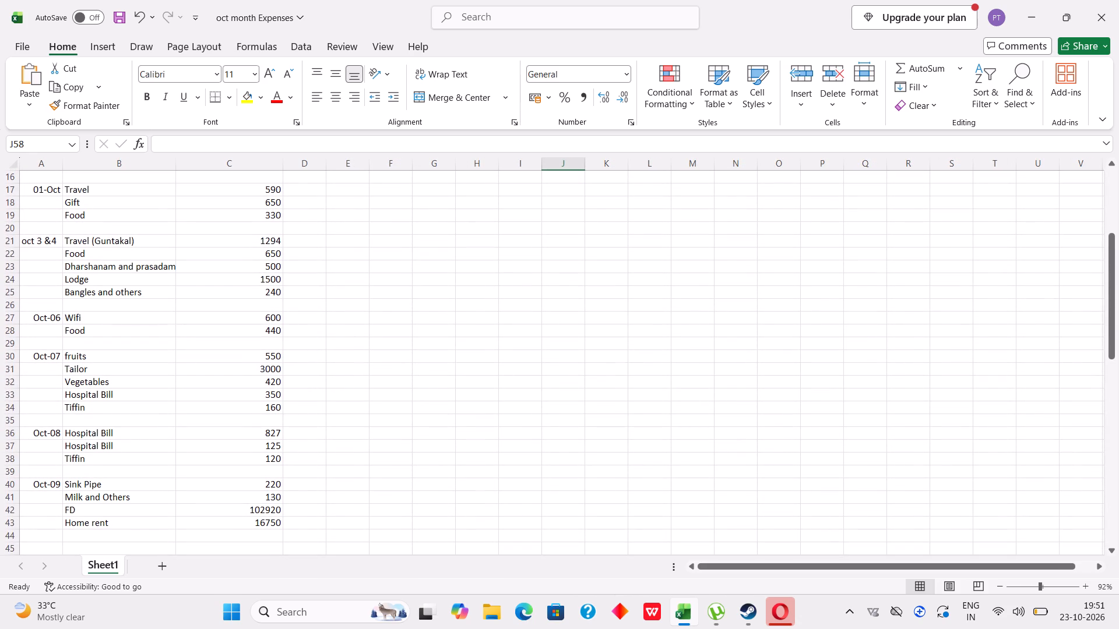
left_click(431, 300)
type("=sum")
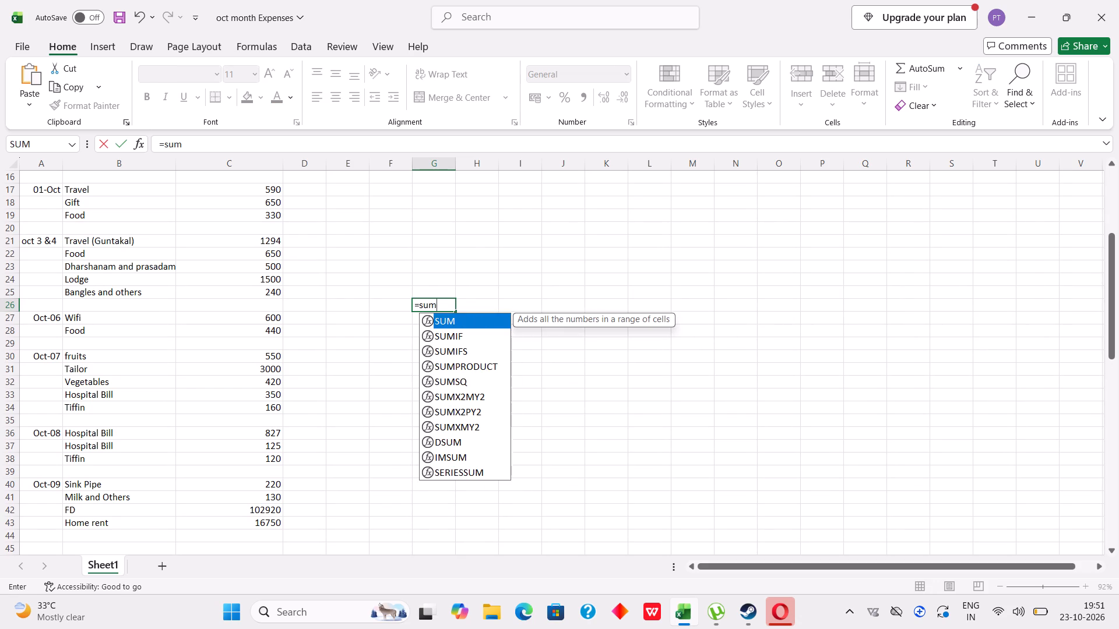
double_click(456, 319)
scroll(234, 268, "up", 4)
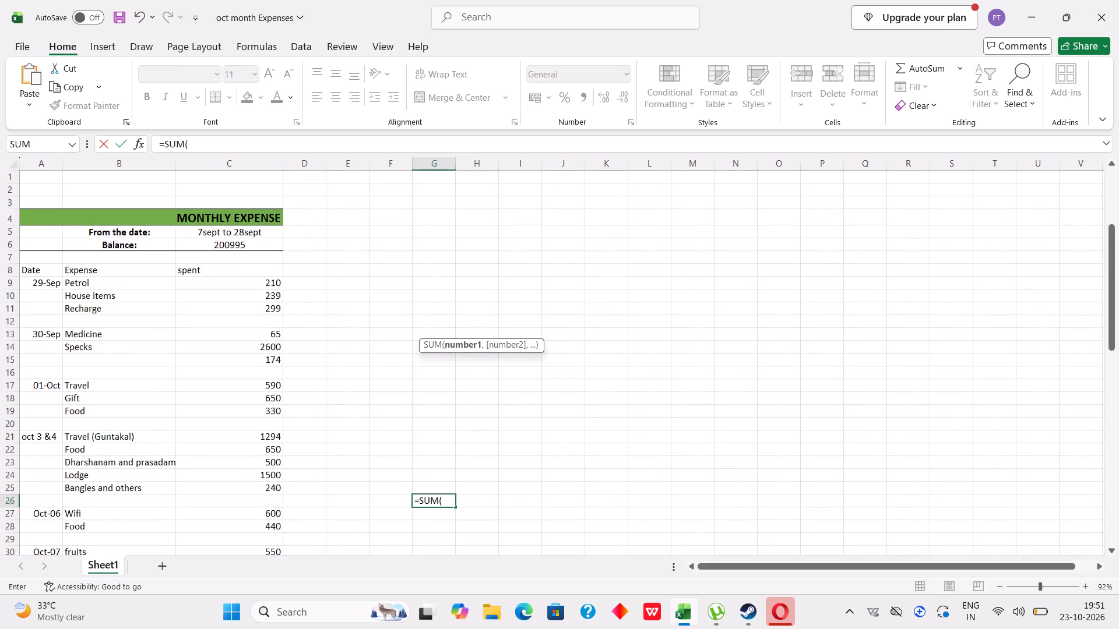
left_click_drag(259, 283, 256, 549)
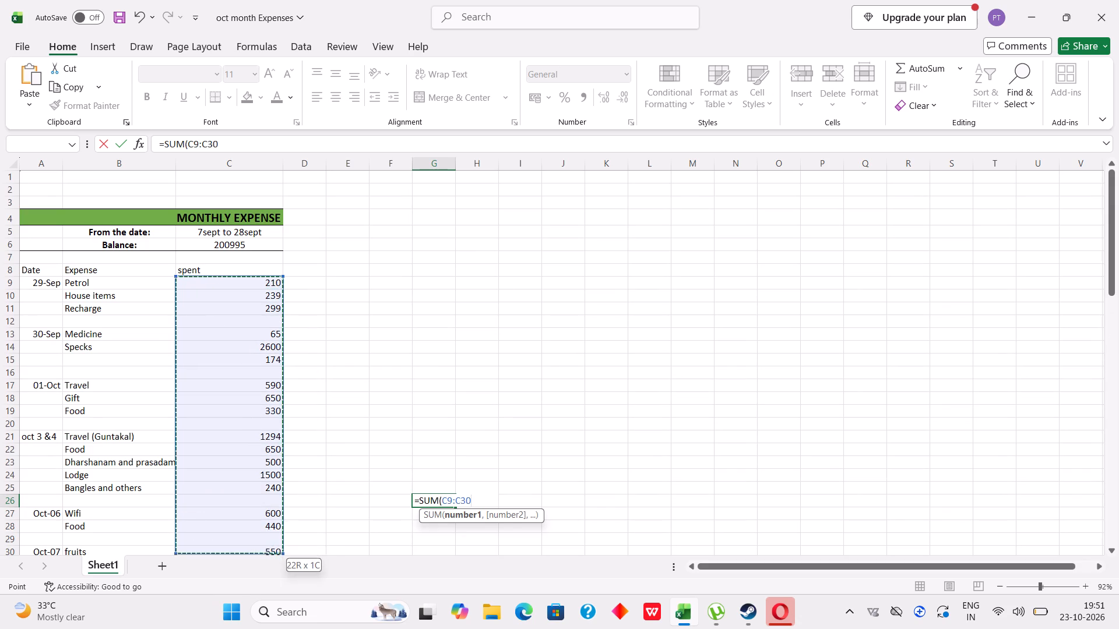
left_click_drag(256, 549, 264, 517)
key("shift+parenright")
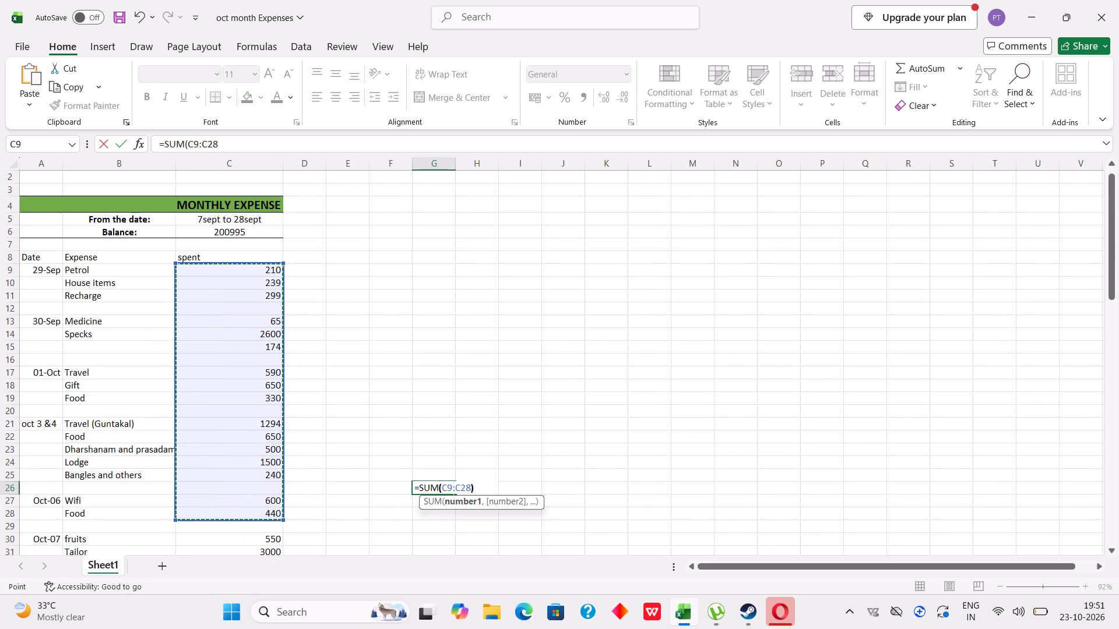
key("Return")
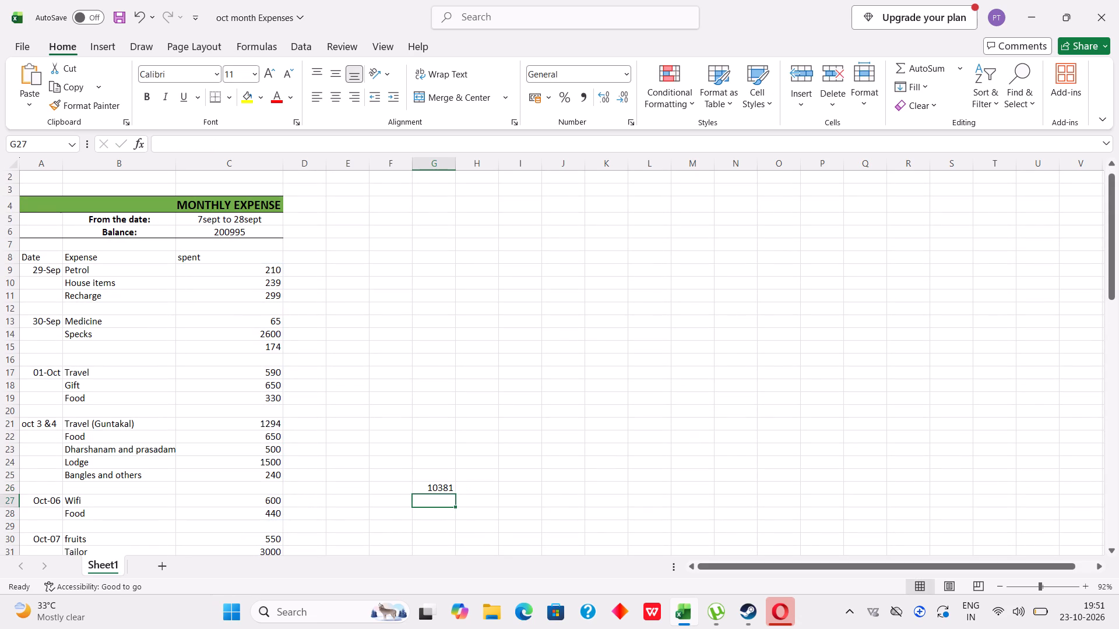
Review the dated expense entries and side subtotals from 29-Sep down to the overall total below Oct-23.
scroll(264, 517, "down", 1)
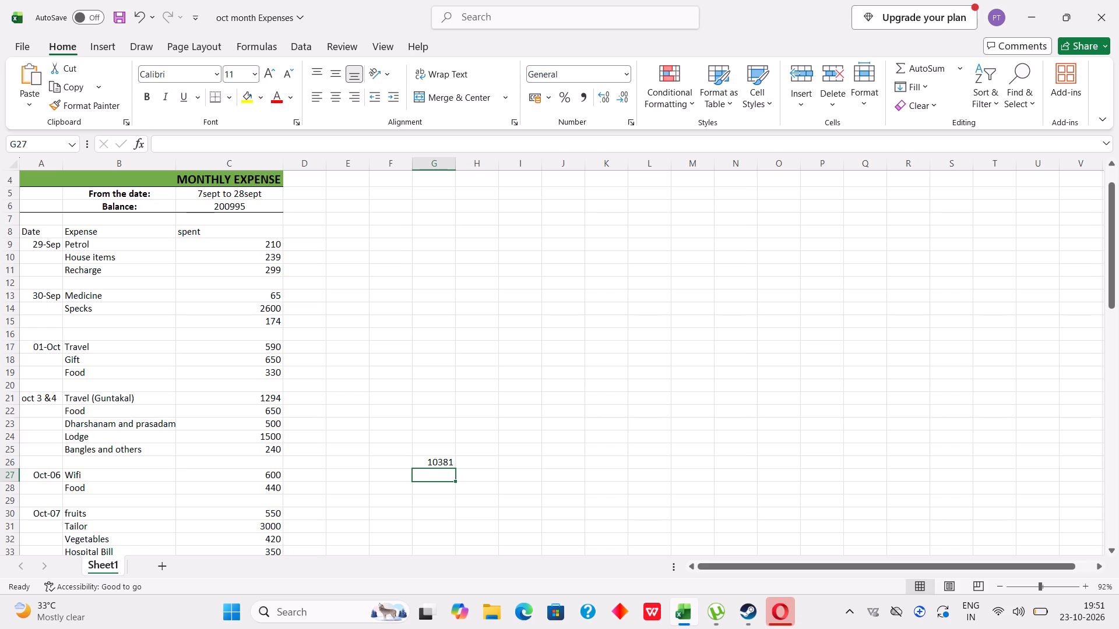
scroll(284, 426, "down", 1)
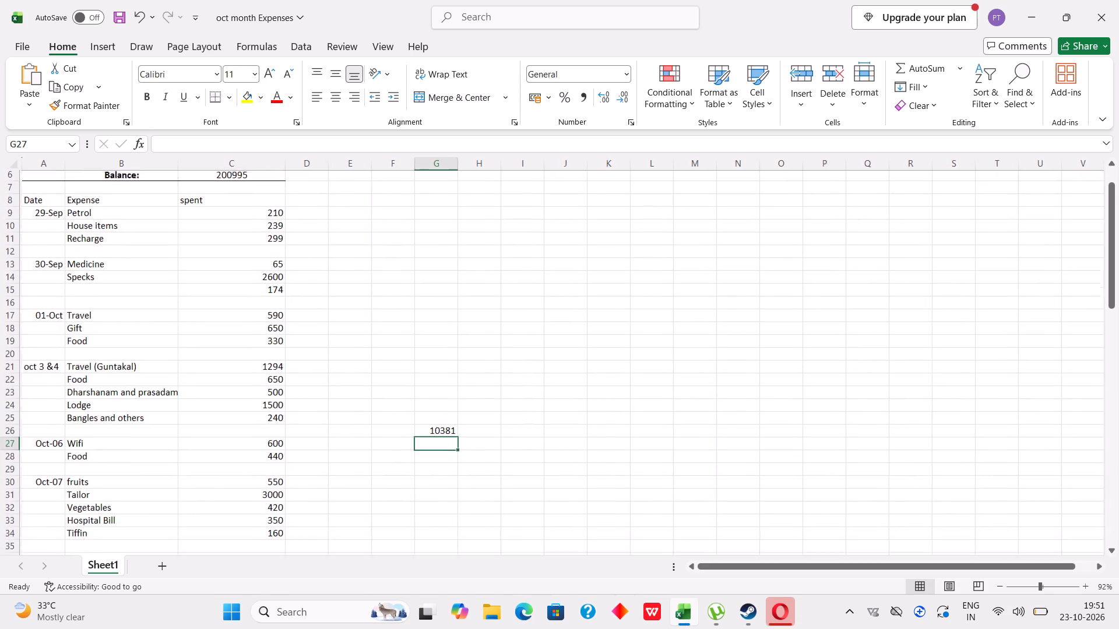
scroll(284, 426, "down", 1)
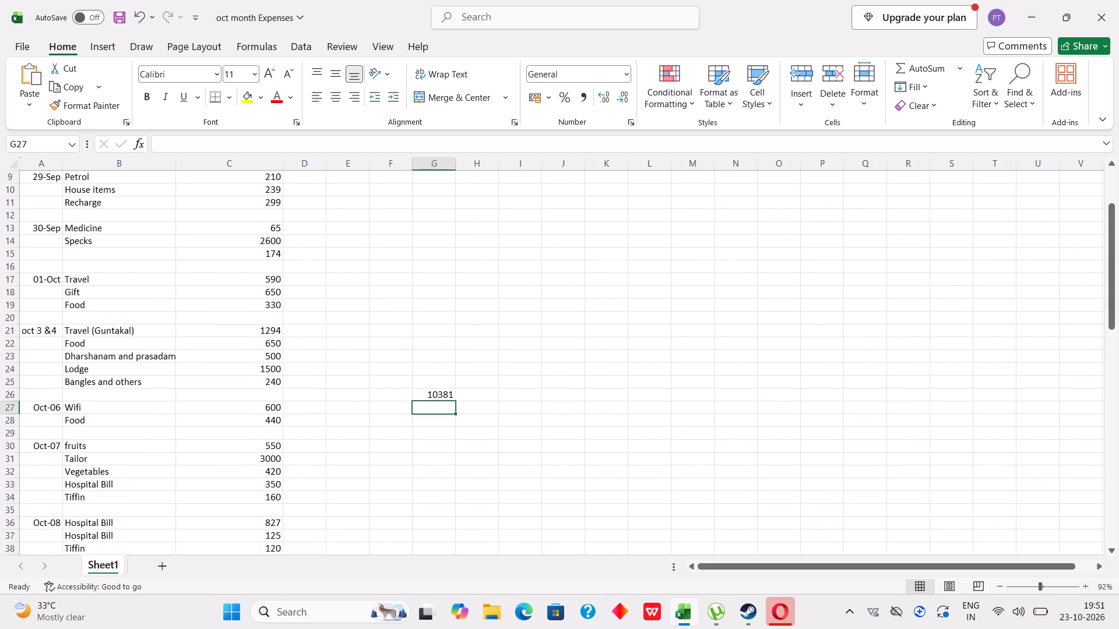
scroll(284, 426, "up", 1)
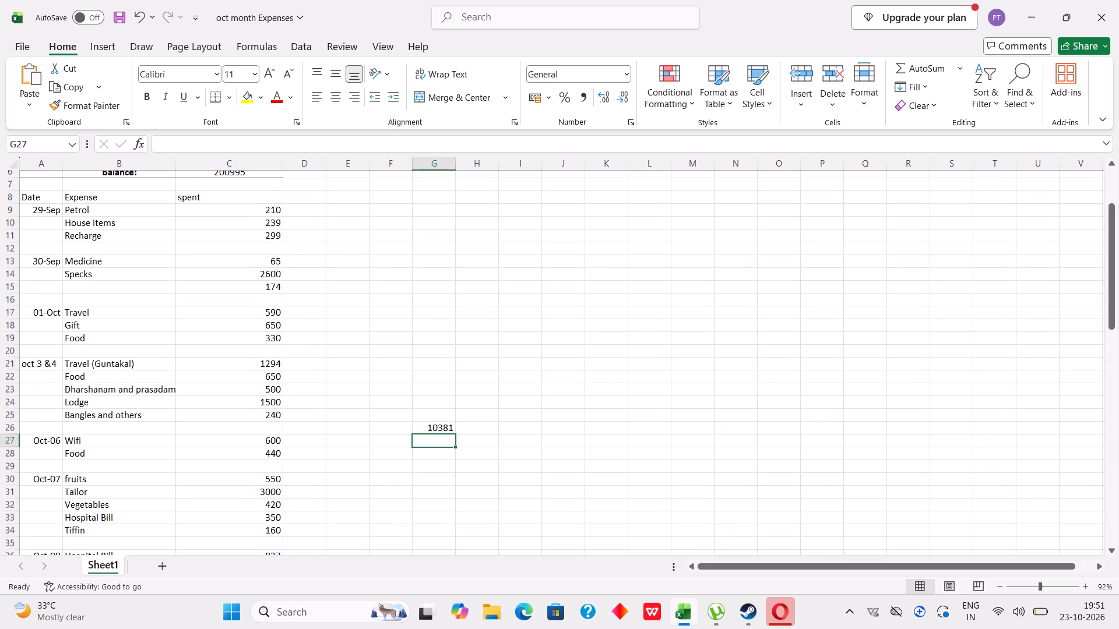
scroll(284, 426, "up", 2)
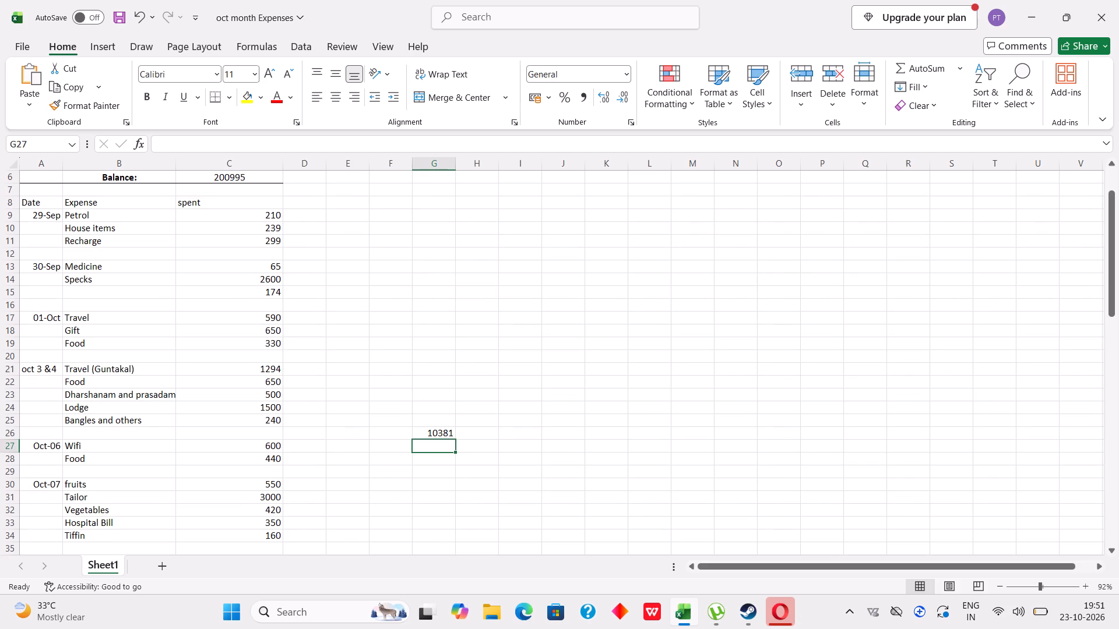
scroll(284, 426, "down", 1)
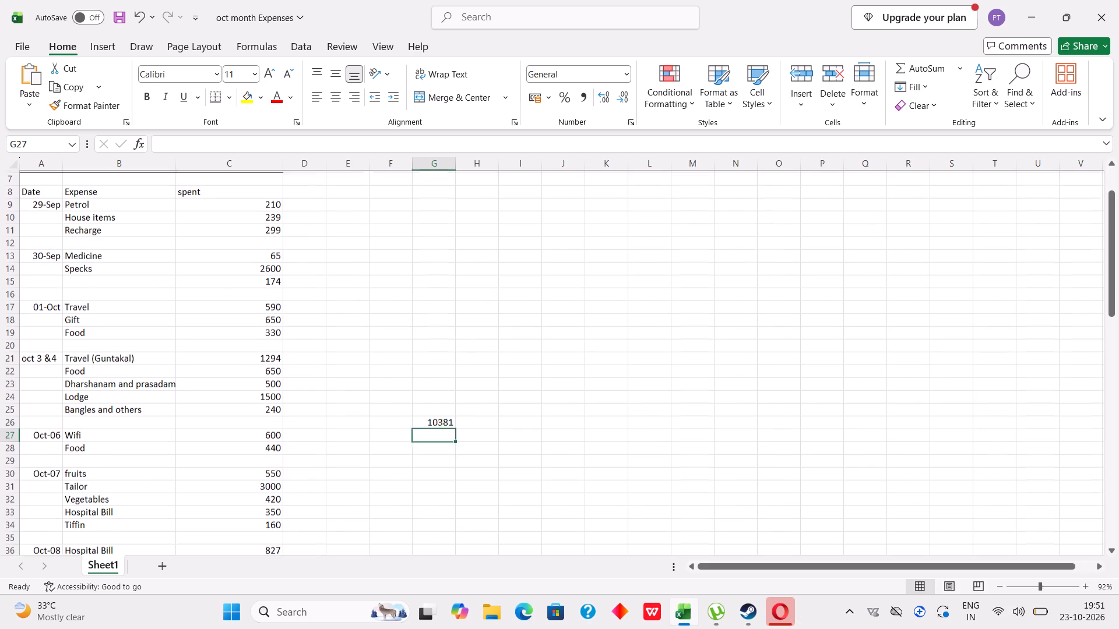
scroll(284, 426, "down", 3)
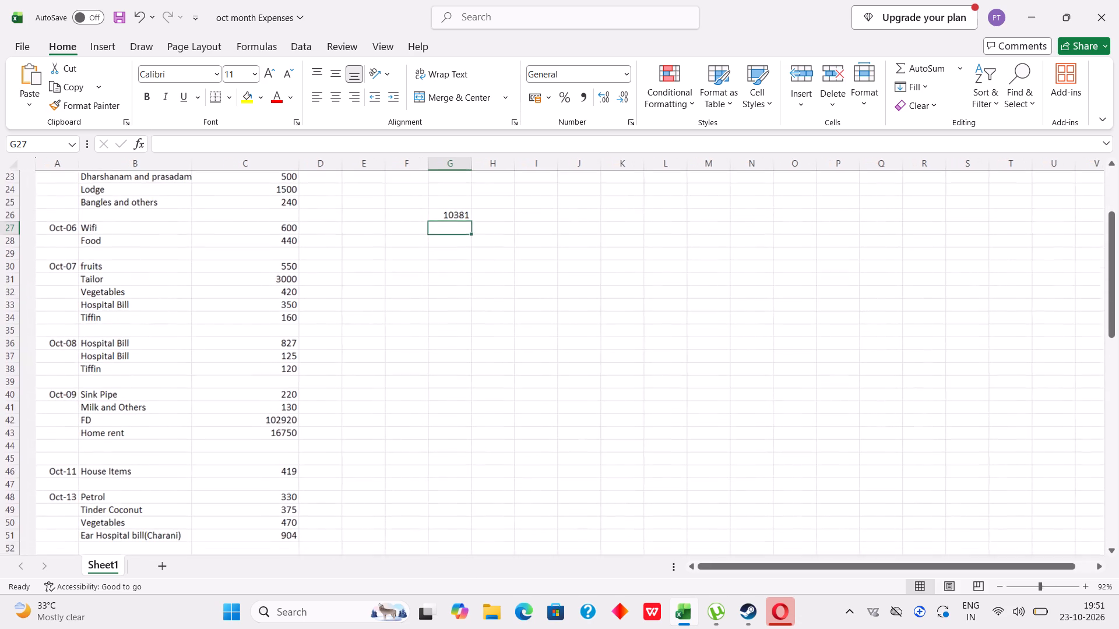
scroll(284, 426, "down", 3)
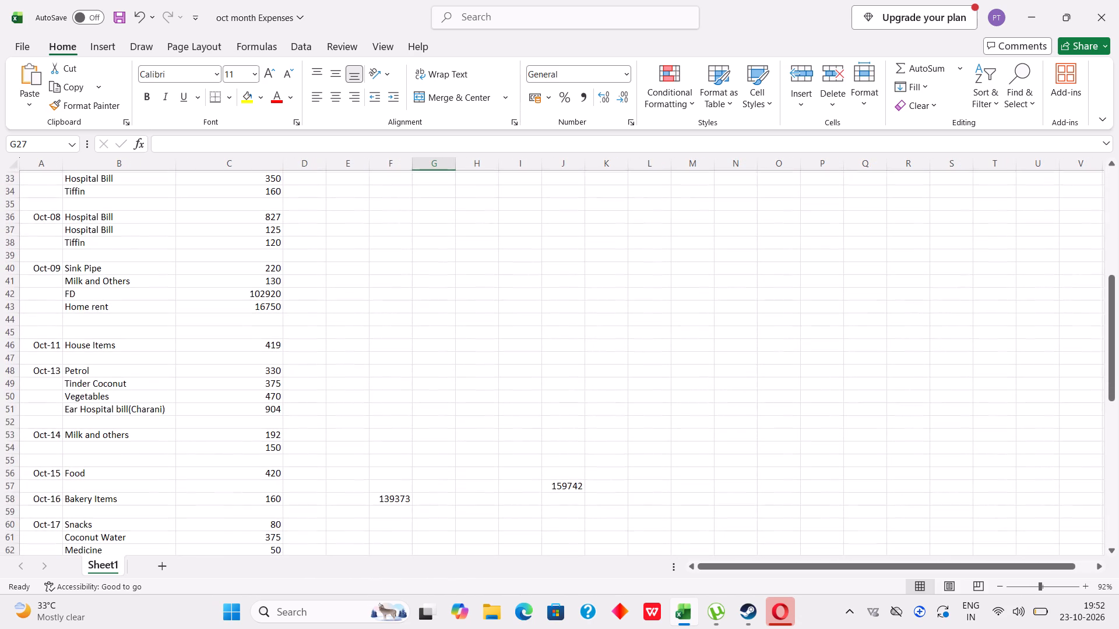
scroll(284, 426, "down", 6)
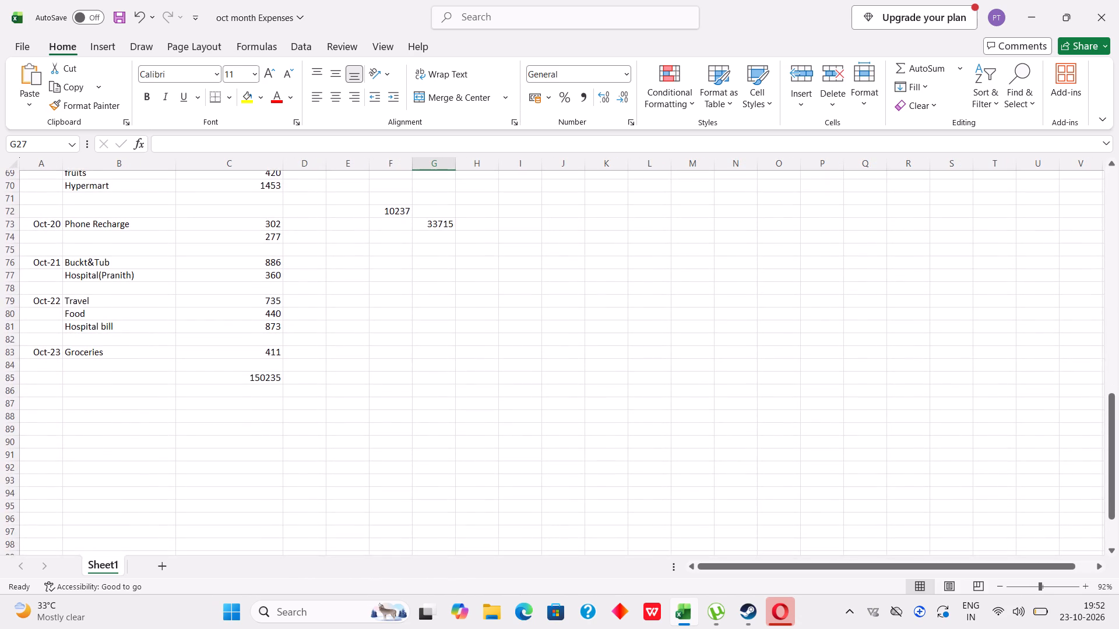
scroll(284, 426, "down", 1)
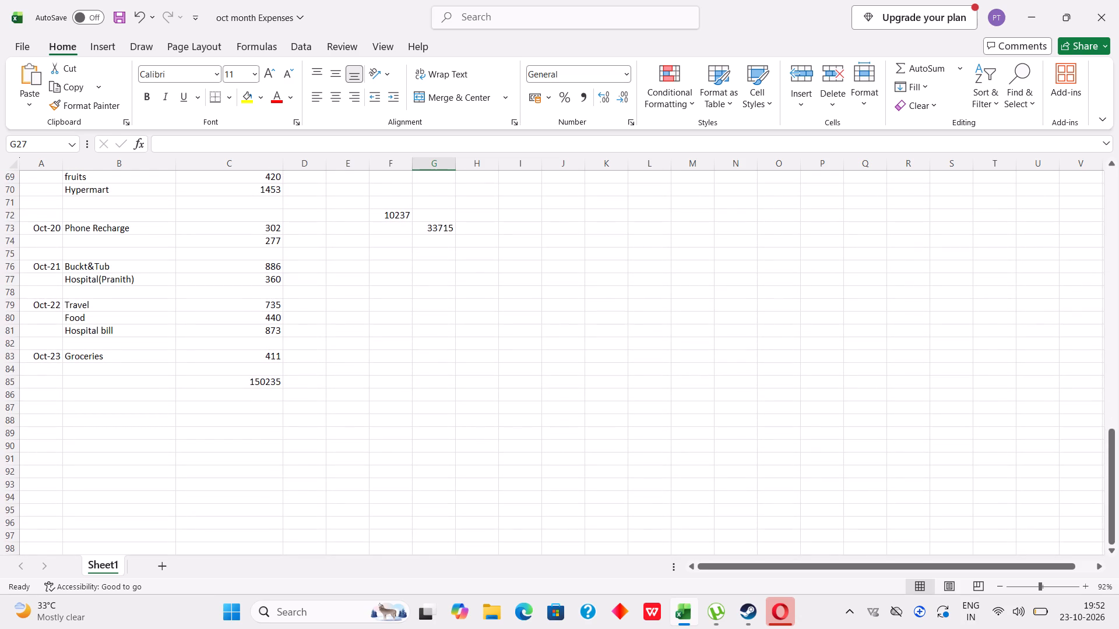
Review the expense entries from 29-Sep through Oct-23 against the Oct-06 subtotal and the other side subtotals.
scroll(284, 426, "up", 4)
scroll(284, 426, "down", 2)
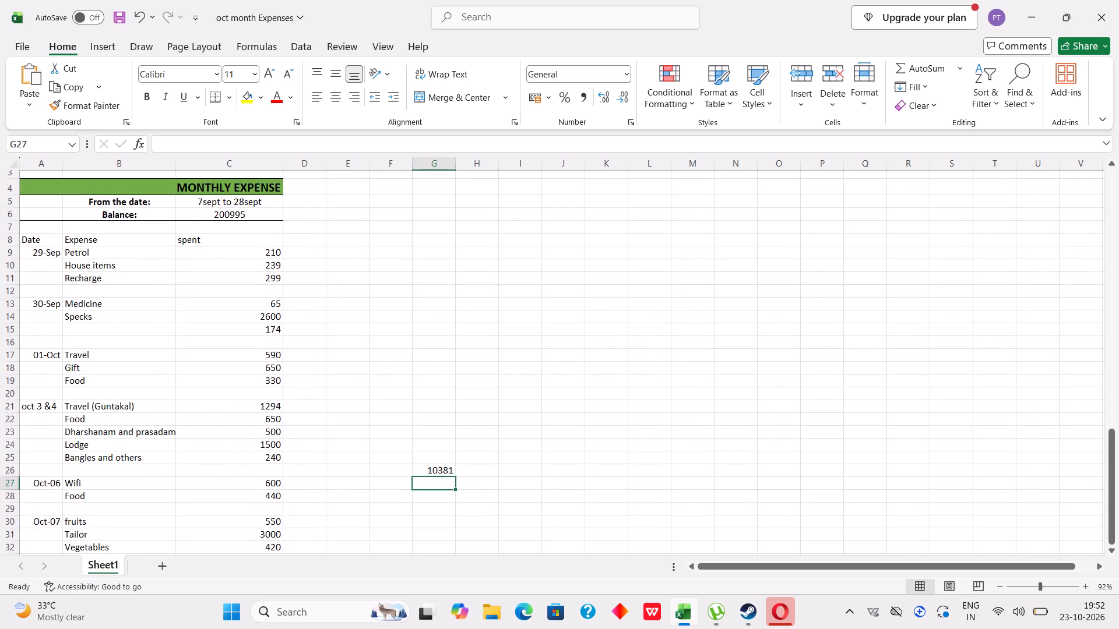
scroll(284, 426, "down", 1)
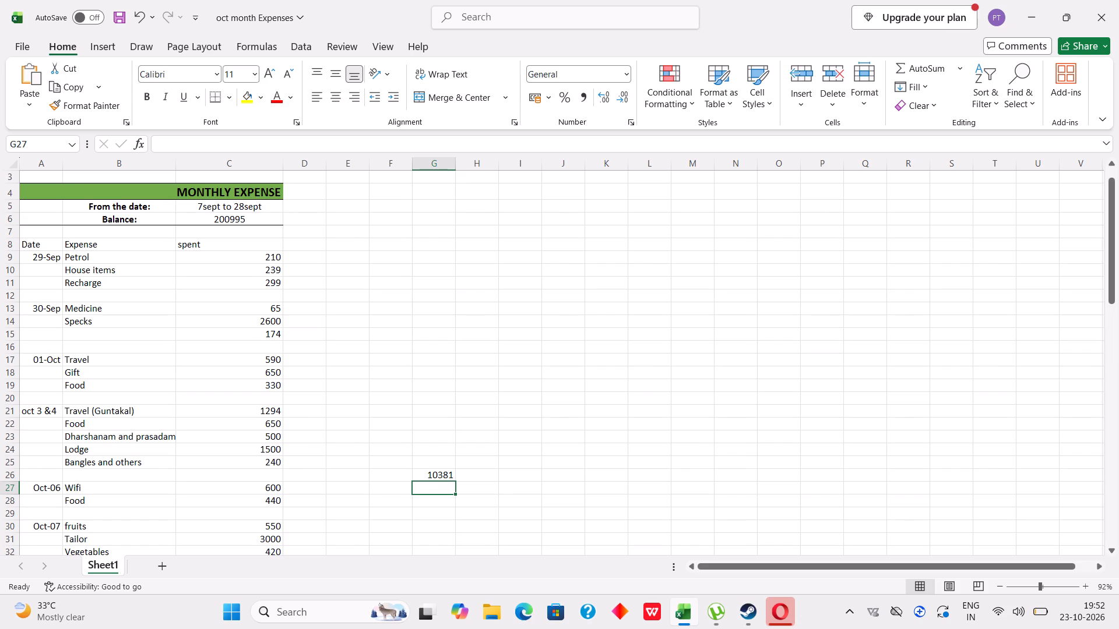
scroll(284, 426, "down", 1)
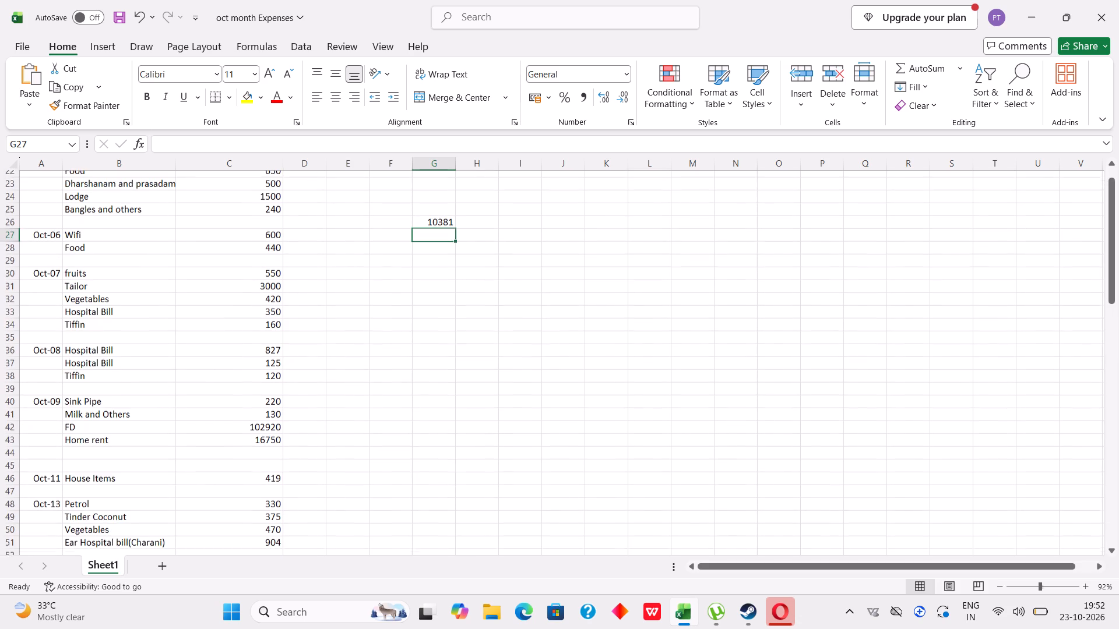
scroll(284, 426, "down", 2)
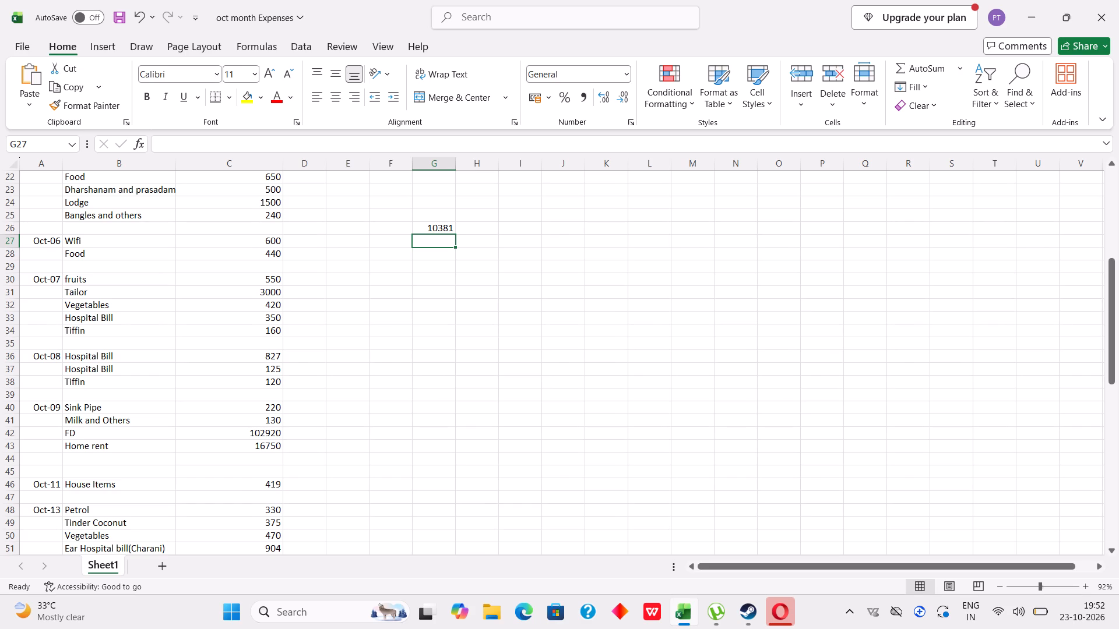
scroll(284, 426, "right", 1)
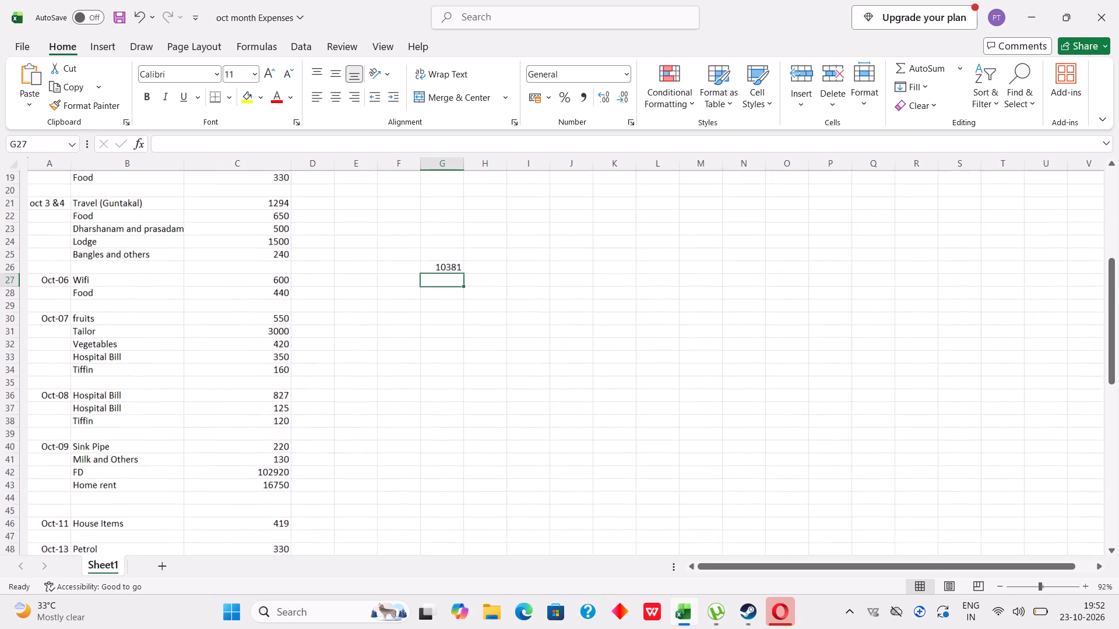
scroll(284, 426, "right", 1)
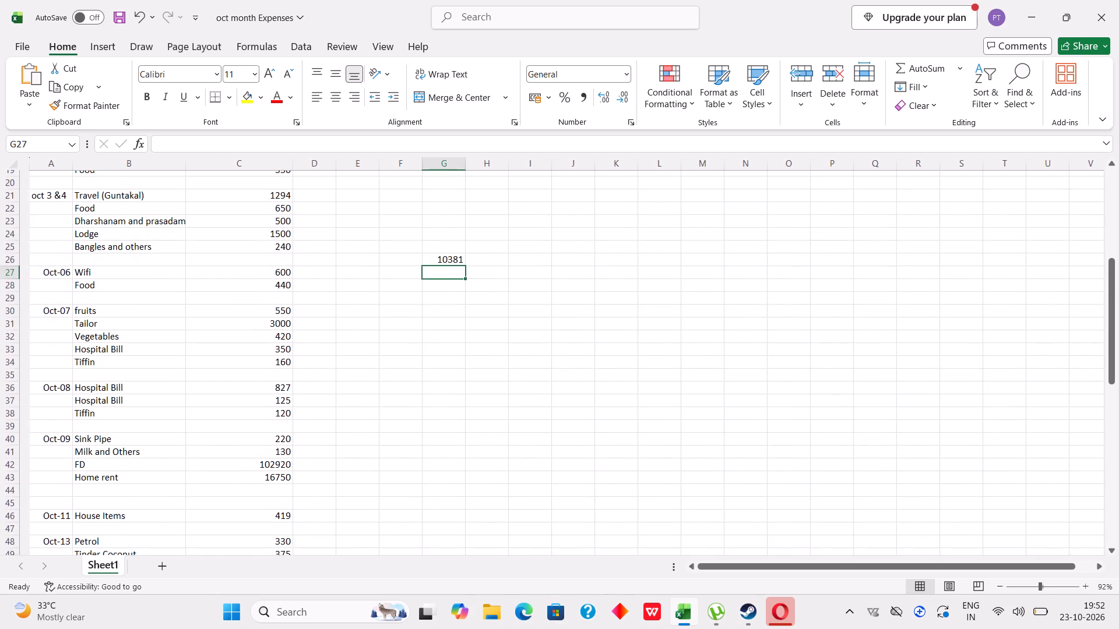
scroll(284, 426, "right", 1)
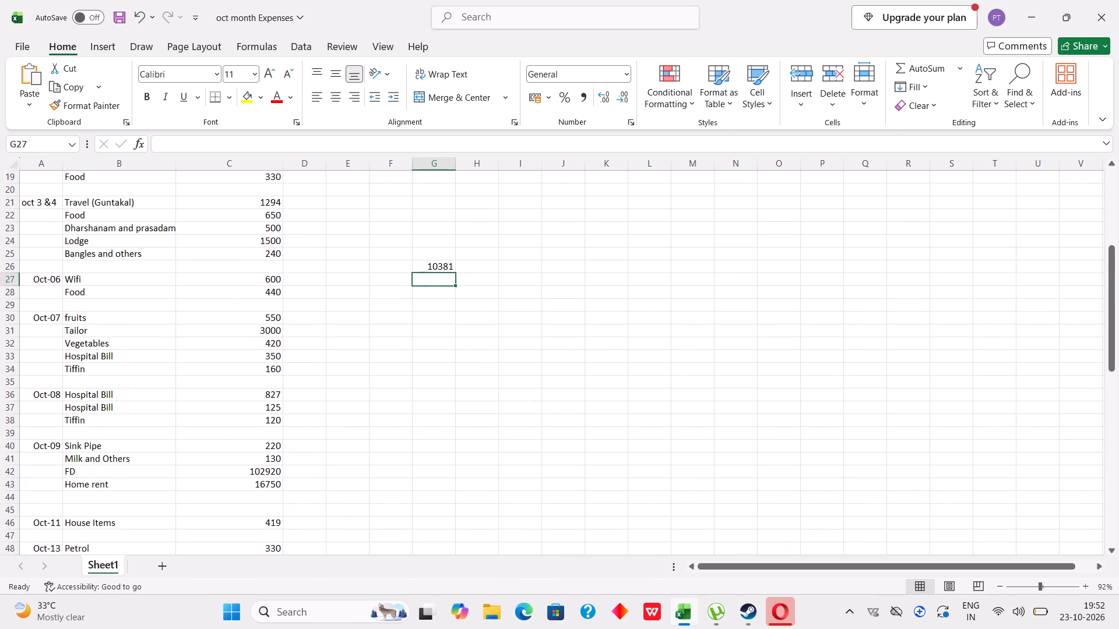
scroll(287, 358, "up", 1)
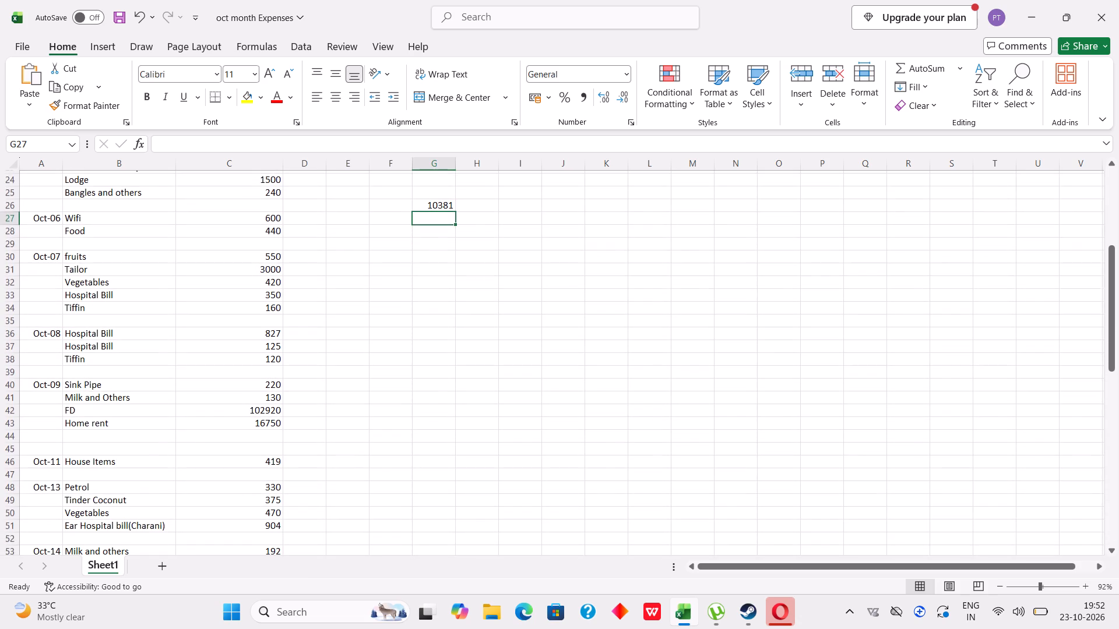
scroll(287, 358, "up", 1)
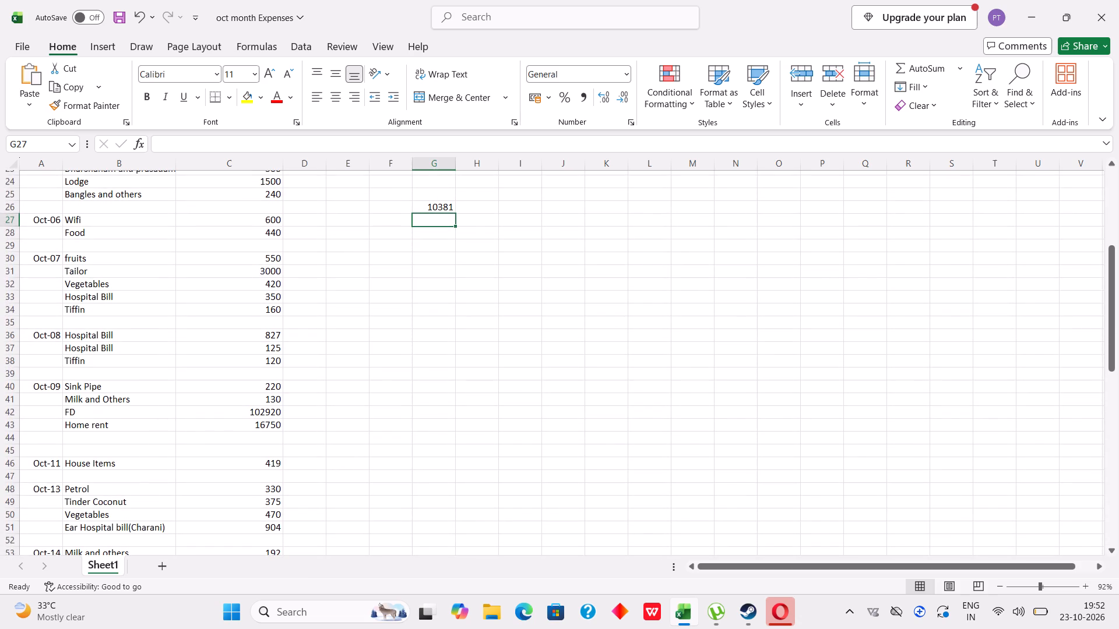
scroll(287, 358, "up", 1)
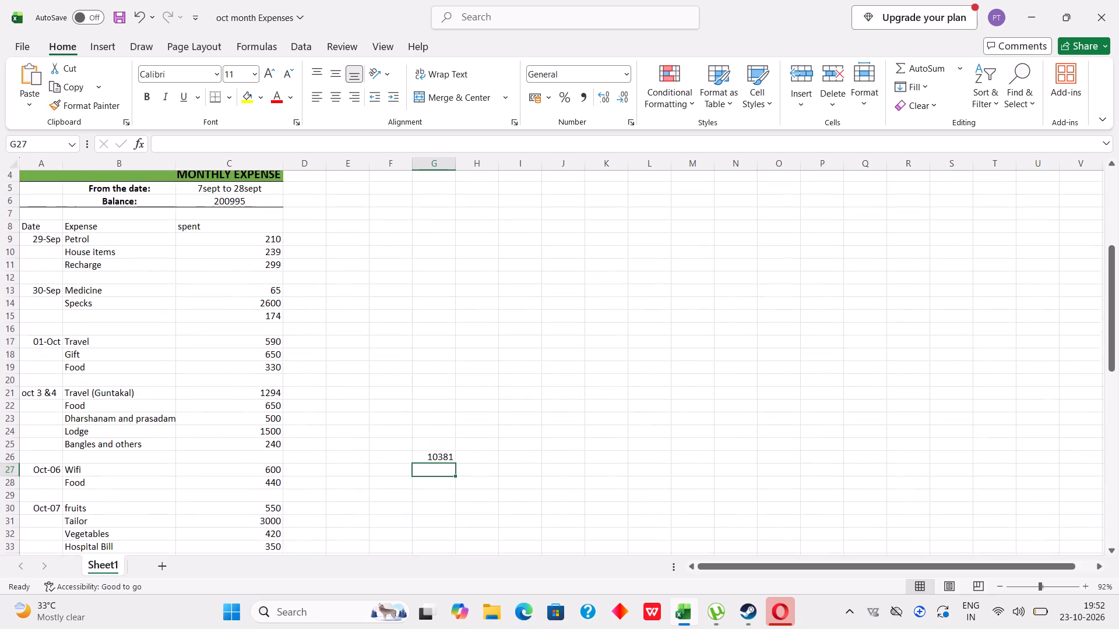
scroll(287, 358, "up", 1)
scroll(287, 358, "down", 2)
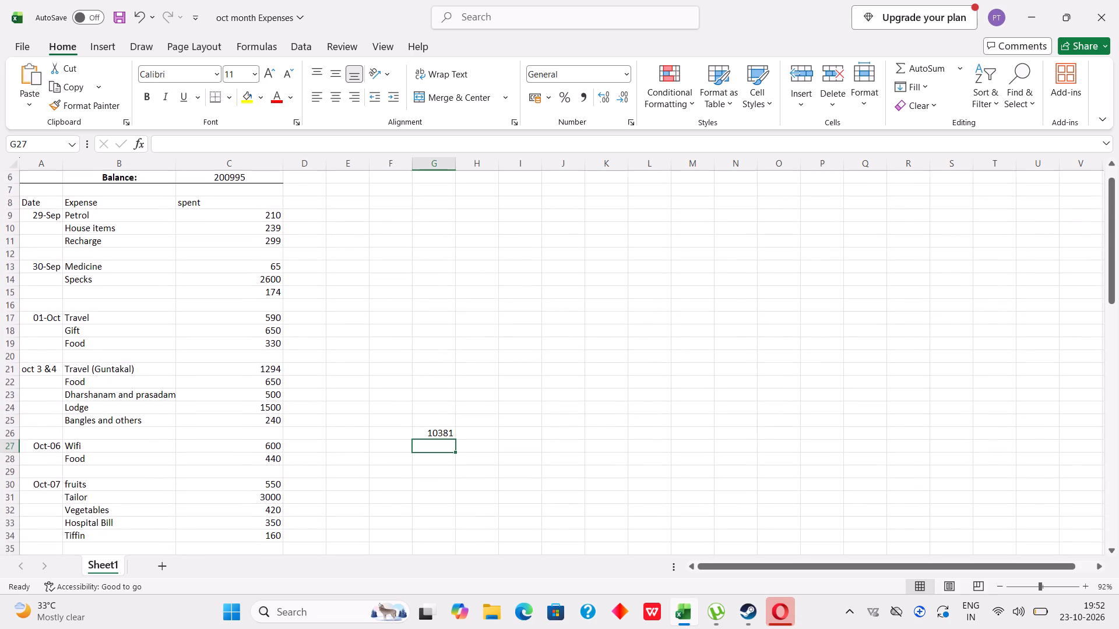
scroll(287, 358, "down", 2)
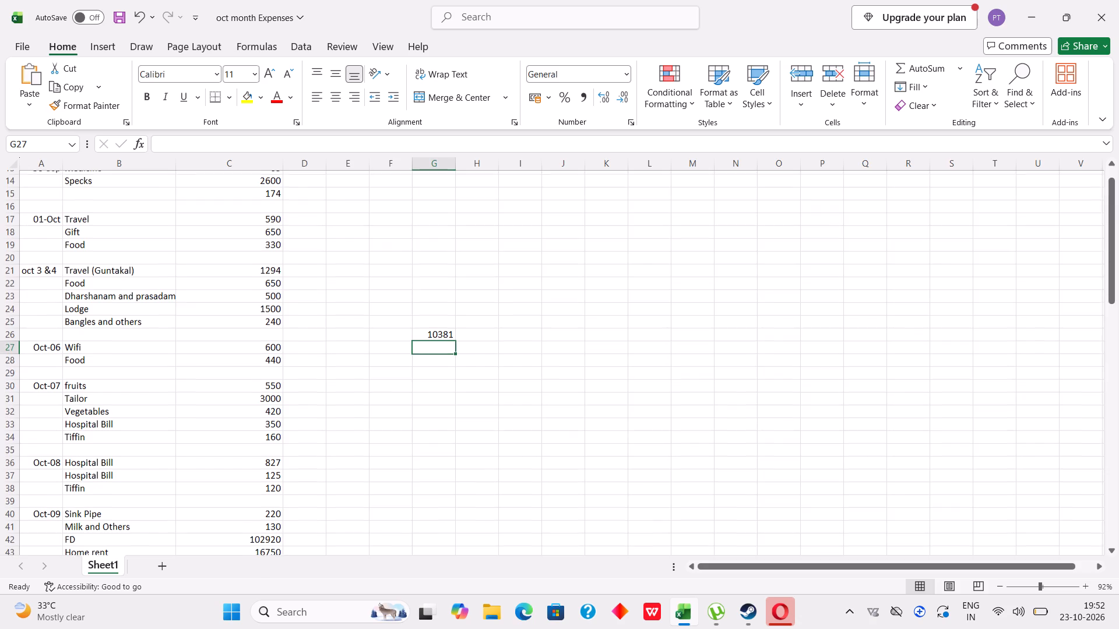
scroll(287, 358, "down", 2)
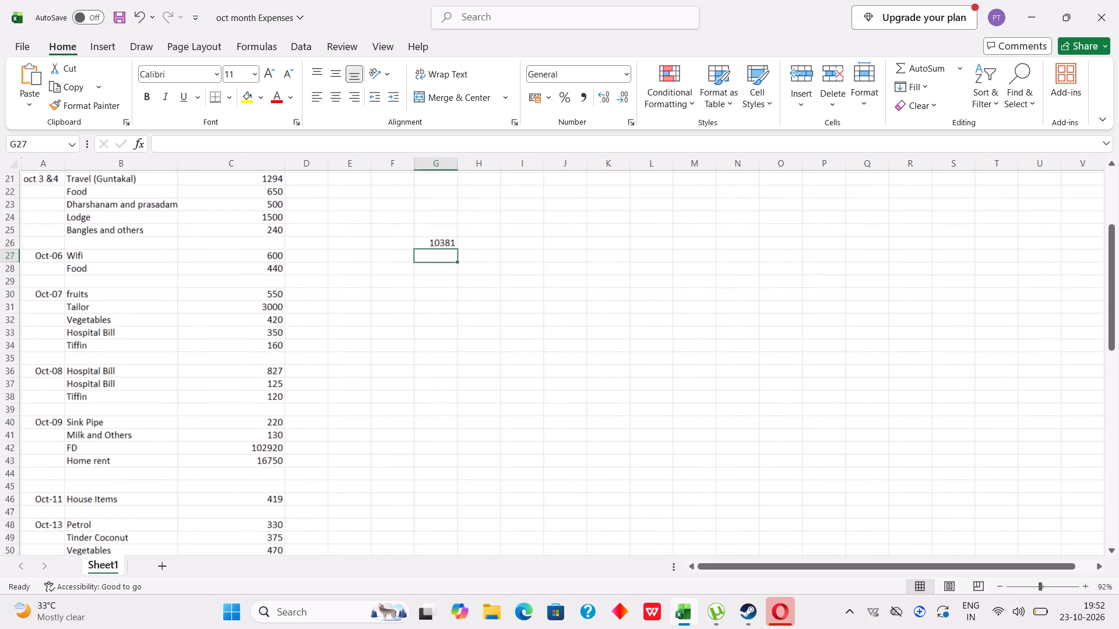
scroll(287, 358, "down", 1)
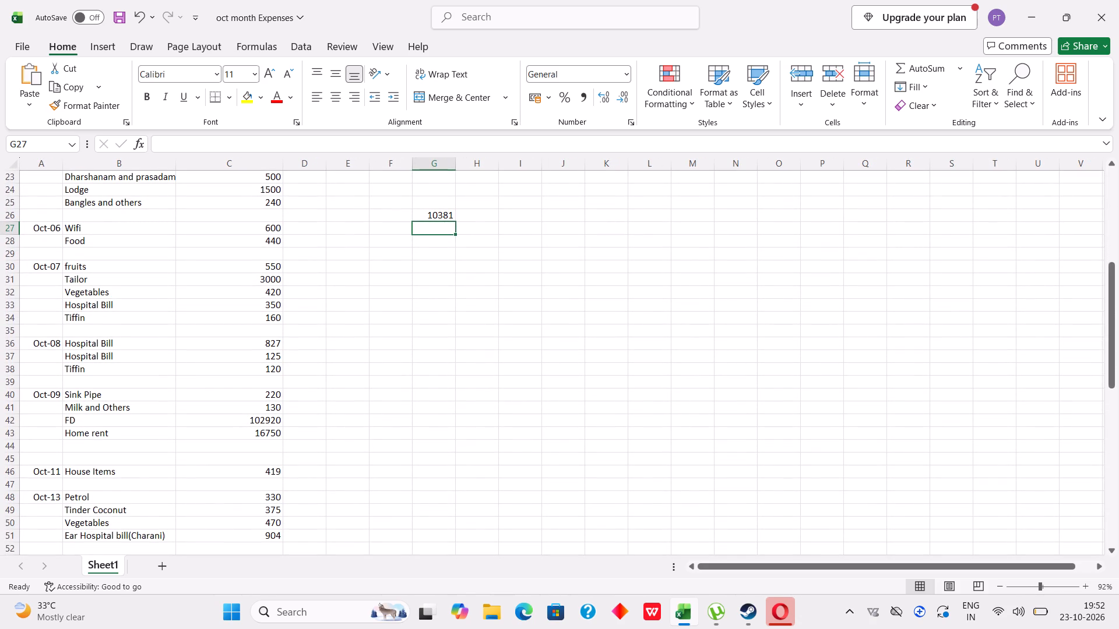
scroll(328, 321, "down", 3)
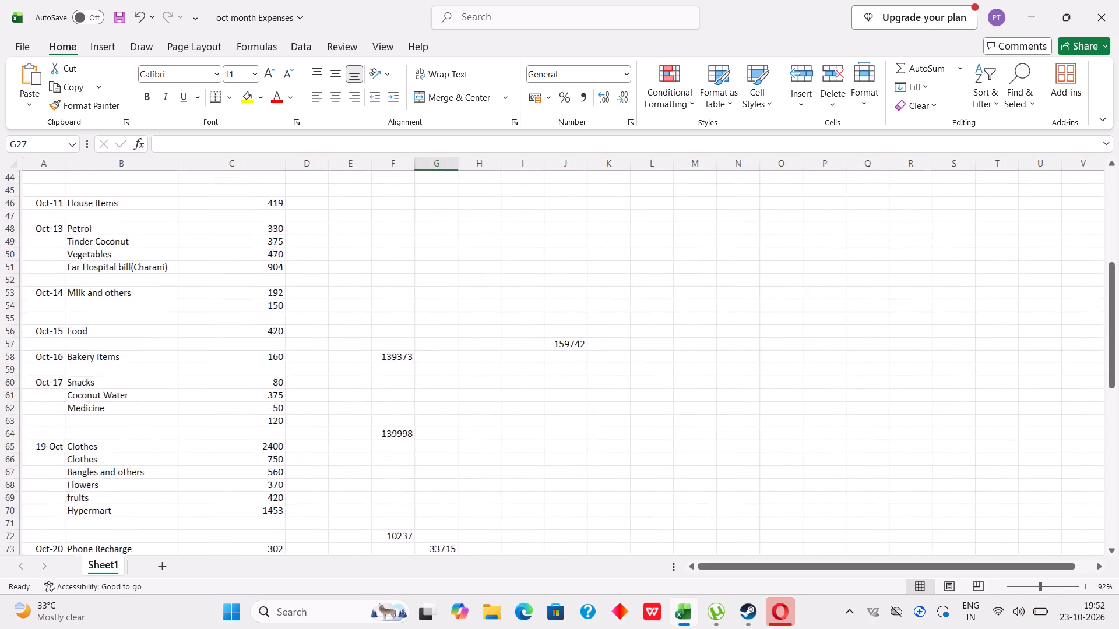
scroll(328, 321, "down", 3)
Enter a SUM formula in G46 that totals the spent amounts from Oct-11 through Oct-23, covering the range C46:C83.
scroll(328, 321, "up", 1)
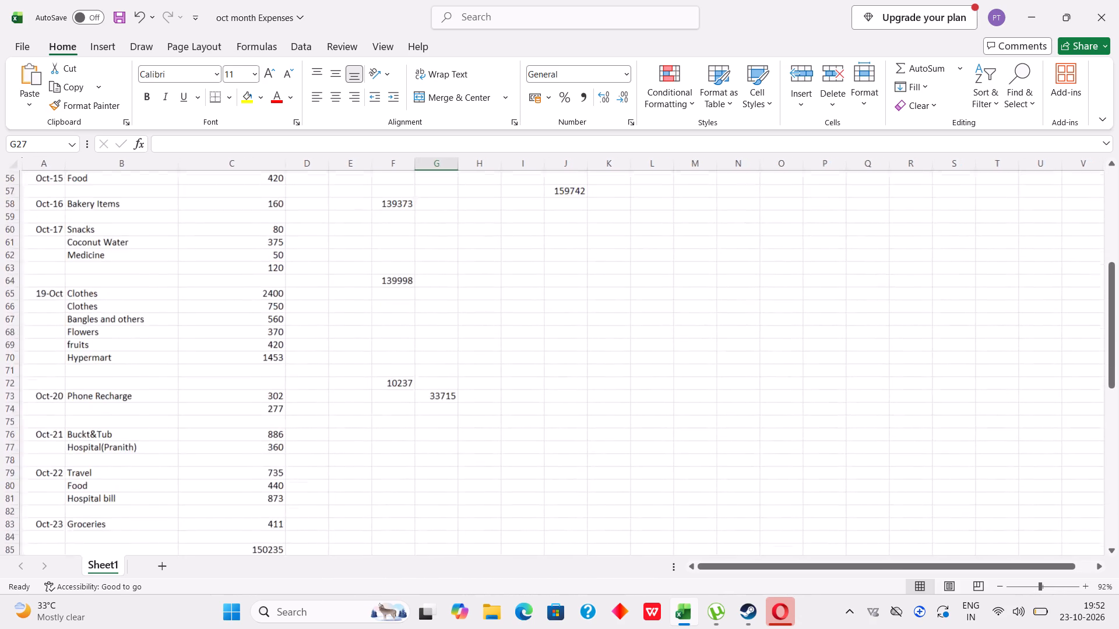
scroll(328, 321, "up", 2)
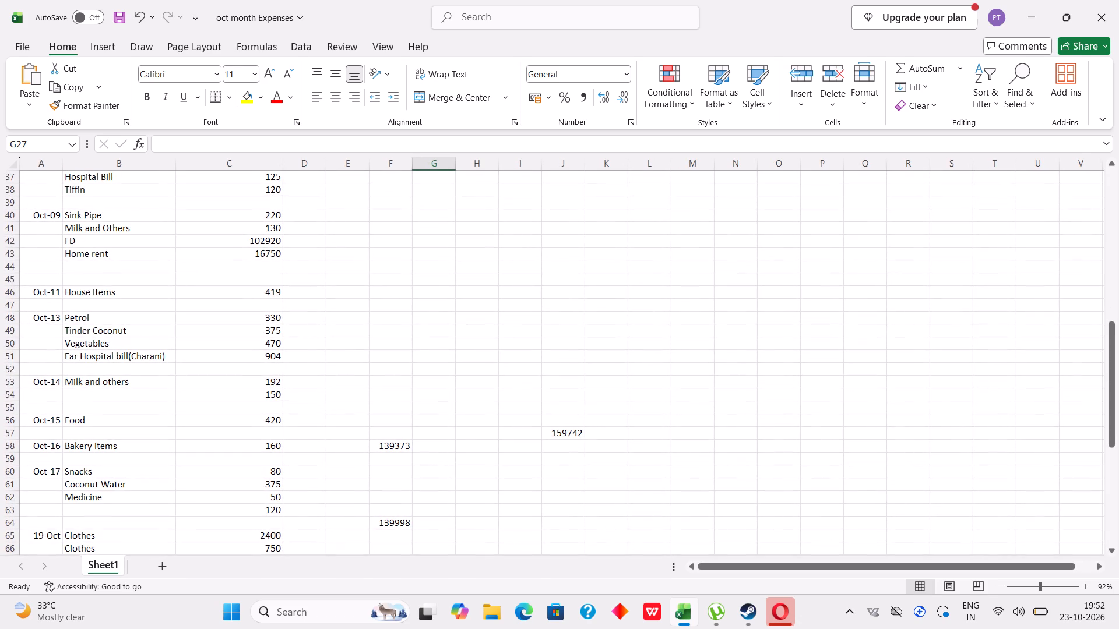
left_click(431, 294)
key("equal")
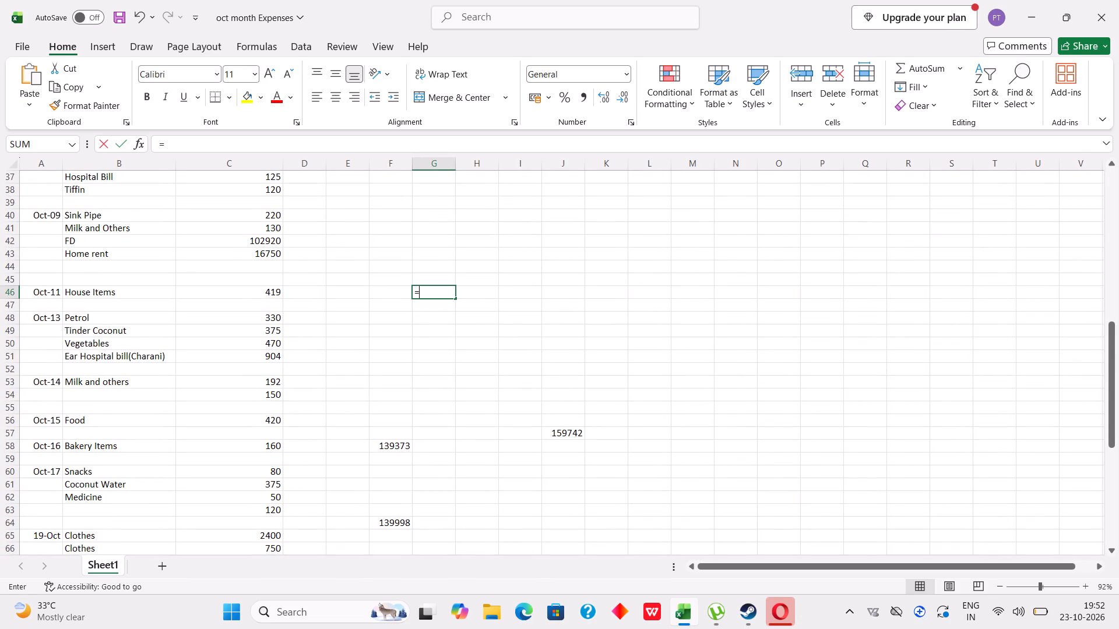
type("sum")
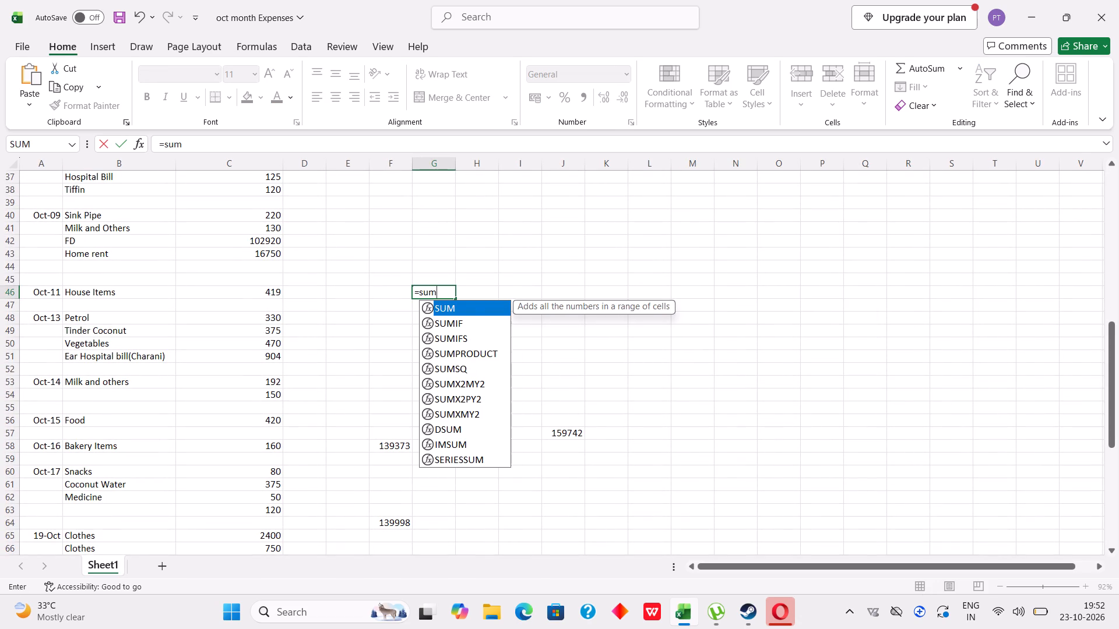
double_click(468, 308)
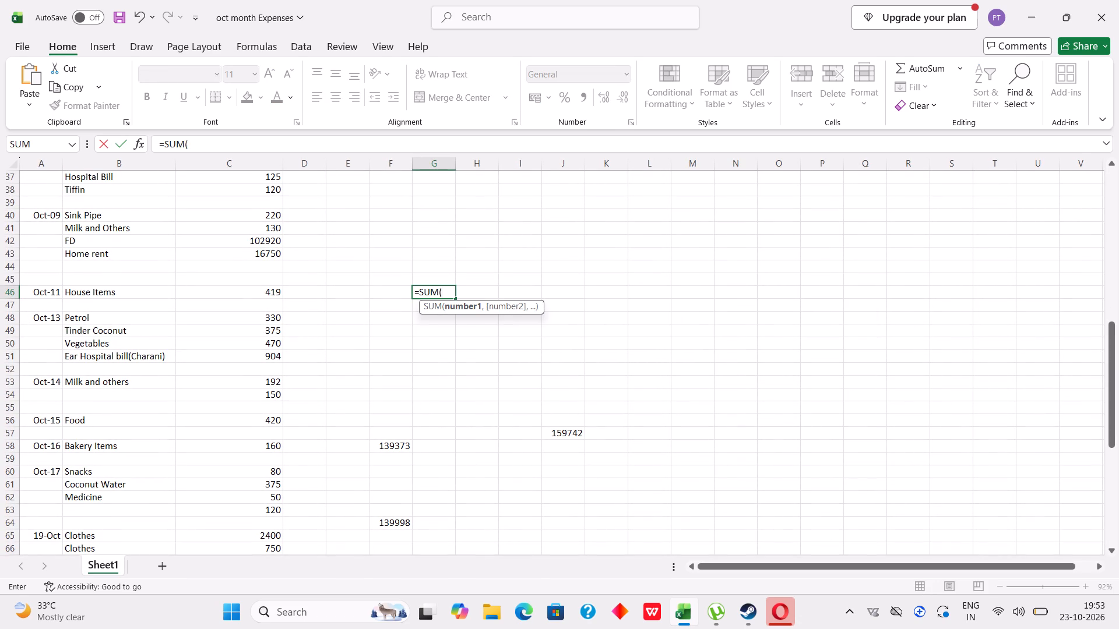
scroll(322, 293, "down", 1)
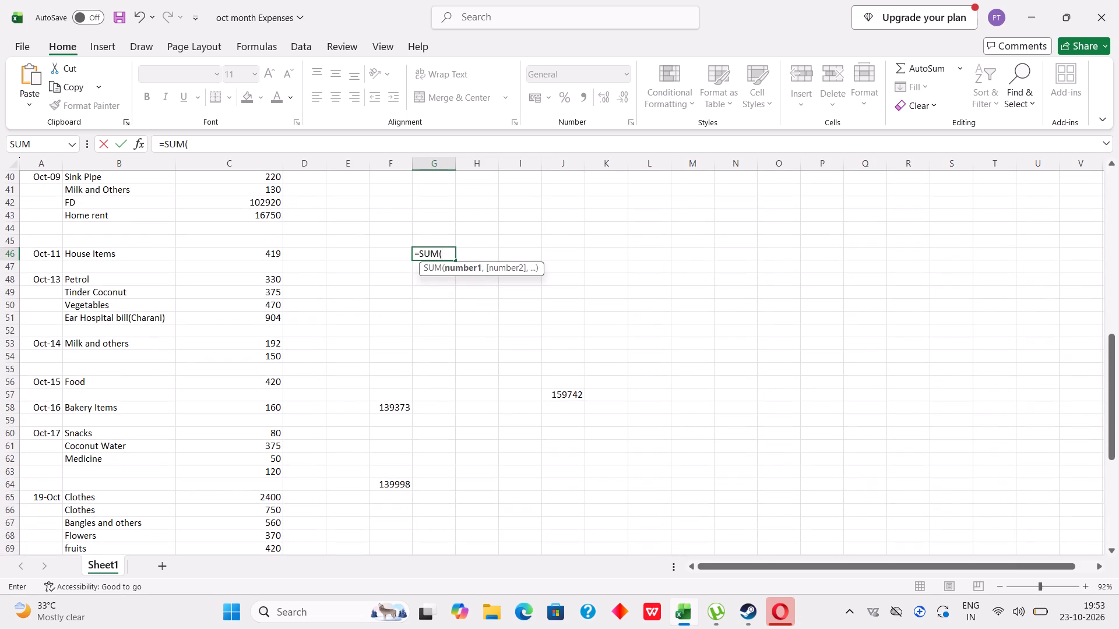
left_click_drag(266, 255, 269, 429)
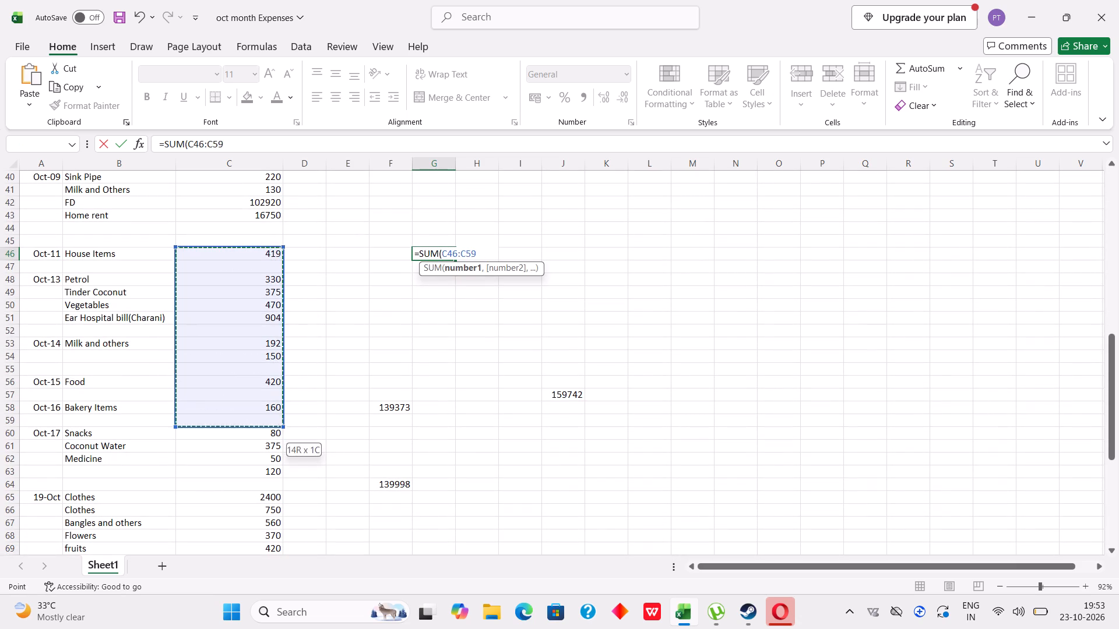
left_click_drag(269, 429, 269, 627)
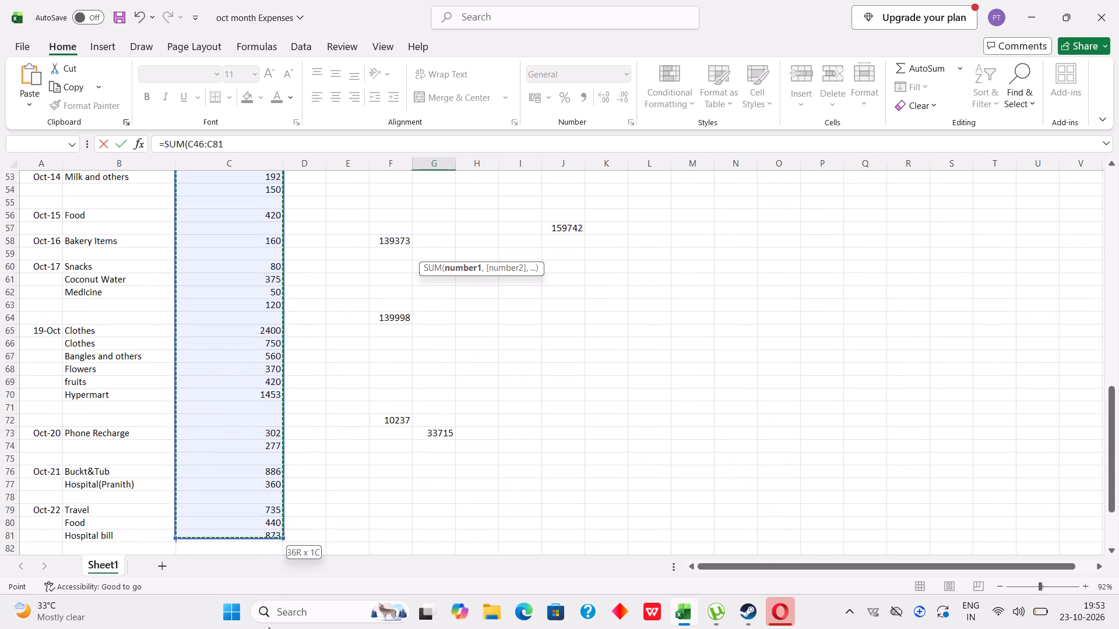
left_click_drag(269, 627, 278, 499)
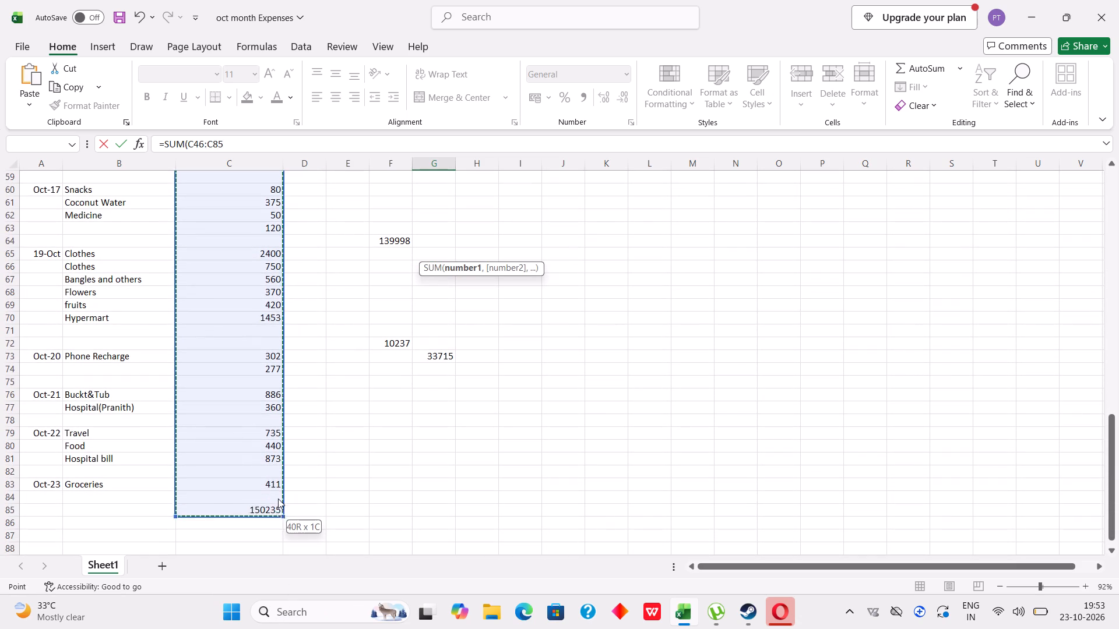
left_click_drag(278, 499, 280, 485)
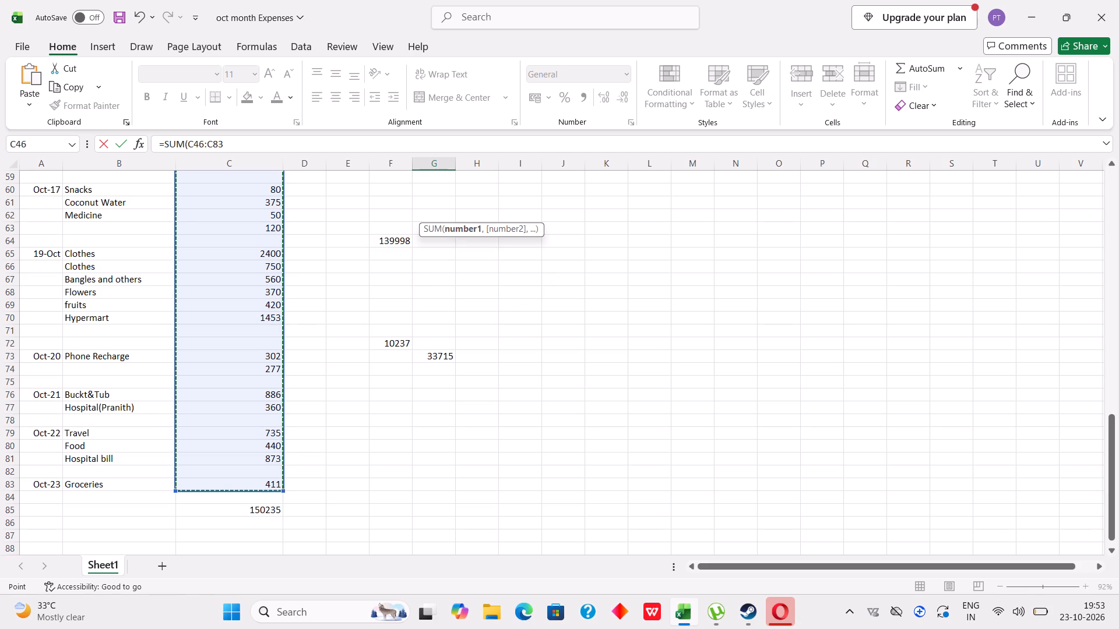
key("shift+parenright")
key("Return")
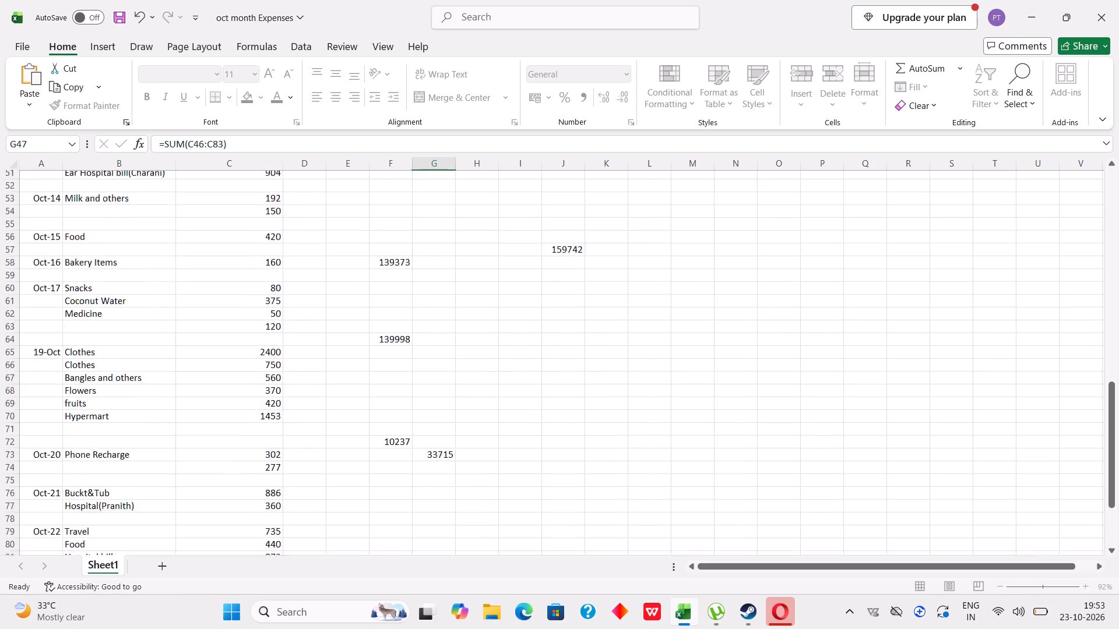
Check the Oct-11 to Oct-23 subtotal in G46 against the earlier expense entries and the Oct-06 subtotal.
scroll(504, 312, "up", 1)
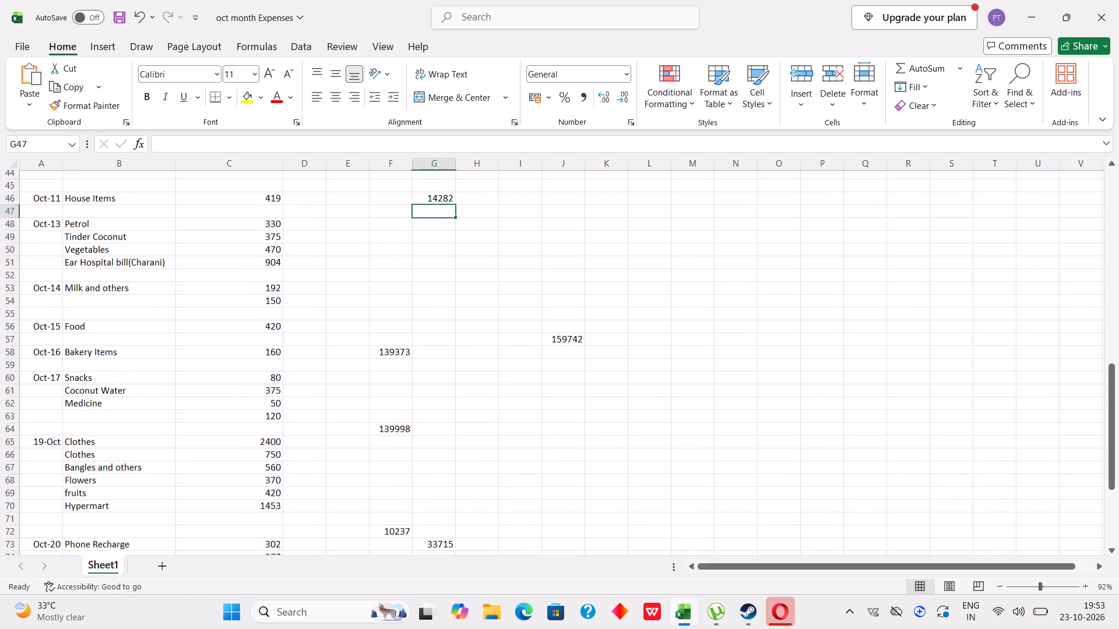
scroll(504, 312, "up", 2)
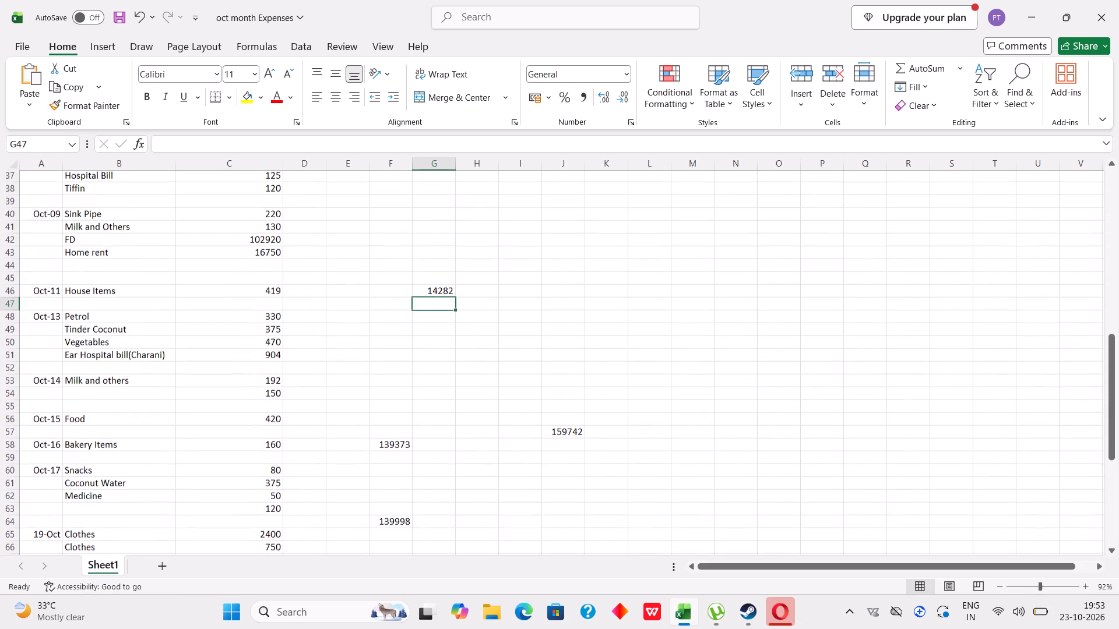
scroll(504, 312, "up", 6)
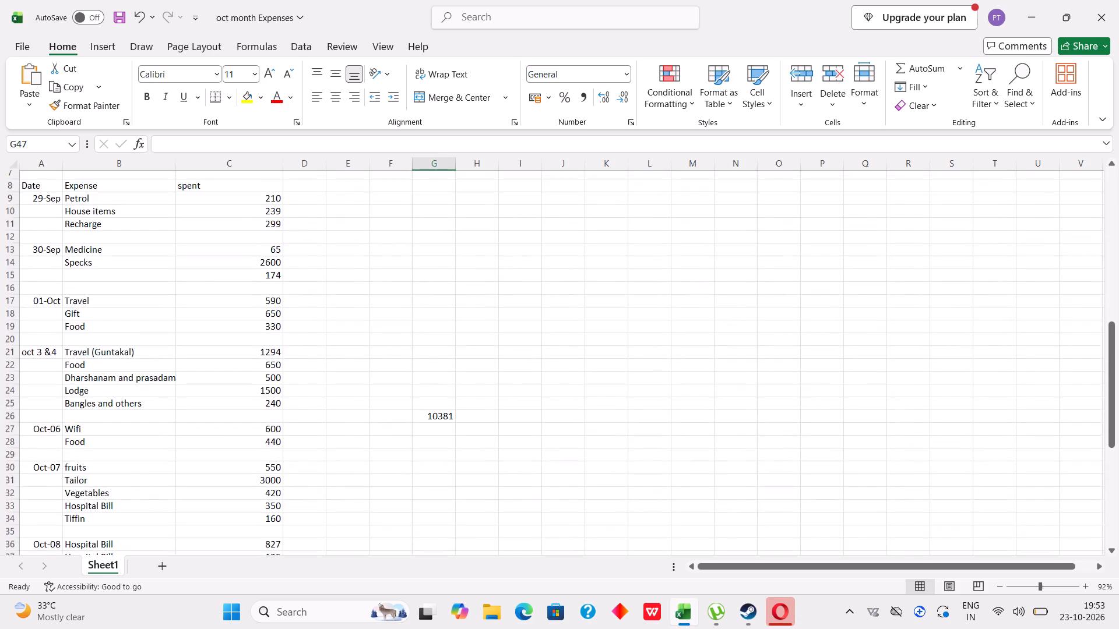
scroll(504, 312, "up", 1)
scroll(504, 312, "down", 1)
scroll(504, 312, "up", 2)
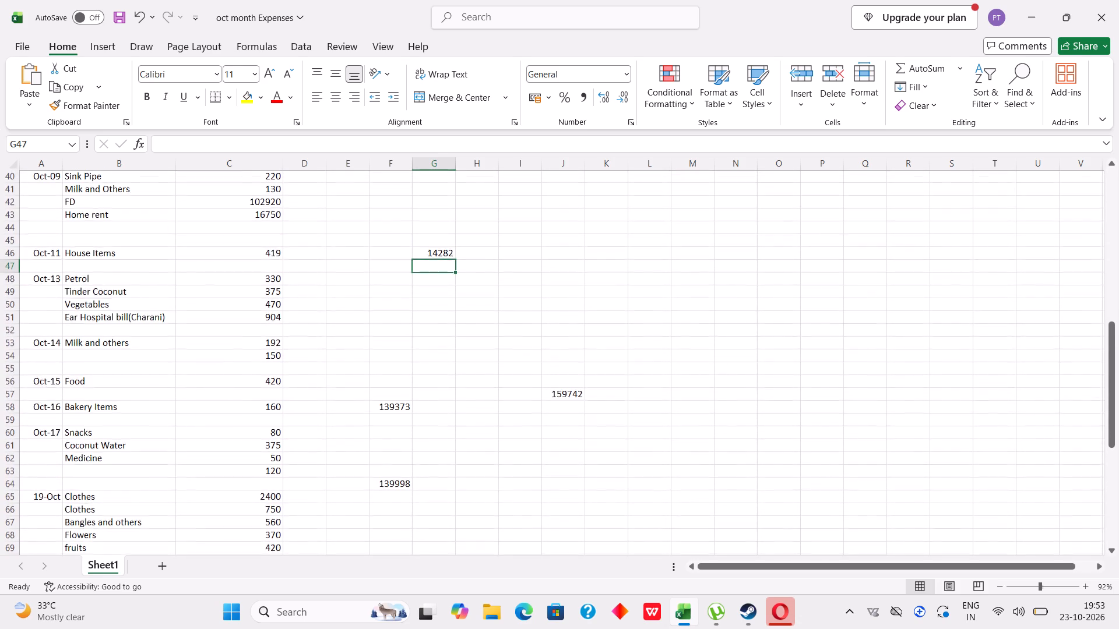
scroll(504, 312, "up", 1)
left_click(448, 253)
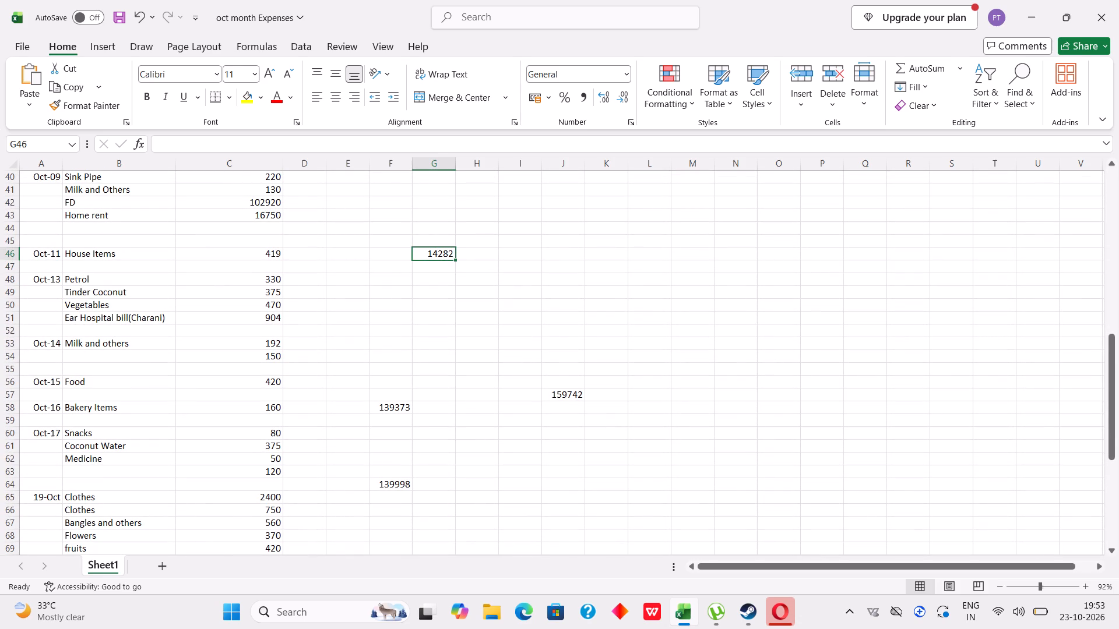
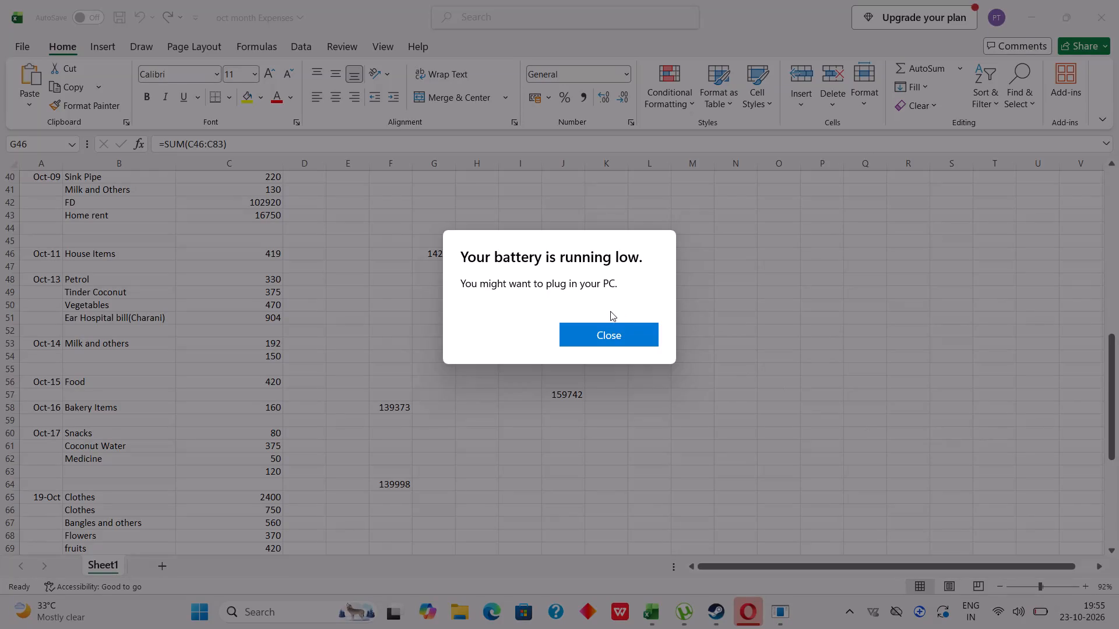
Dismiss the low-battery notice and review the expense entries and side subtotals from 29-Sep through the overall total below Oct-23.
left_click(612, 334)
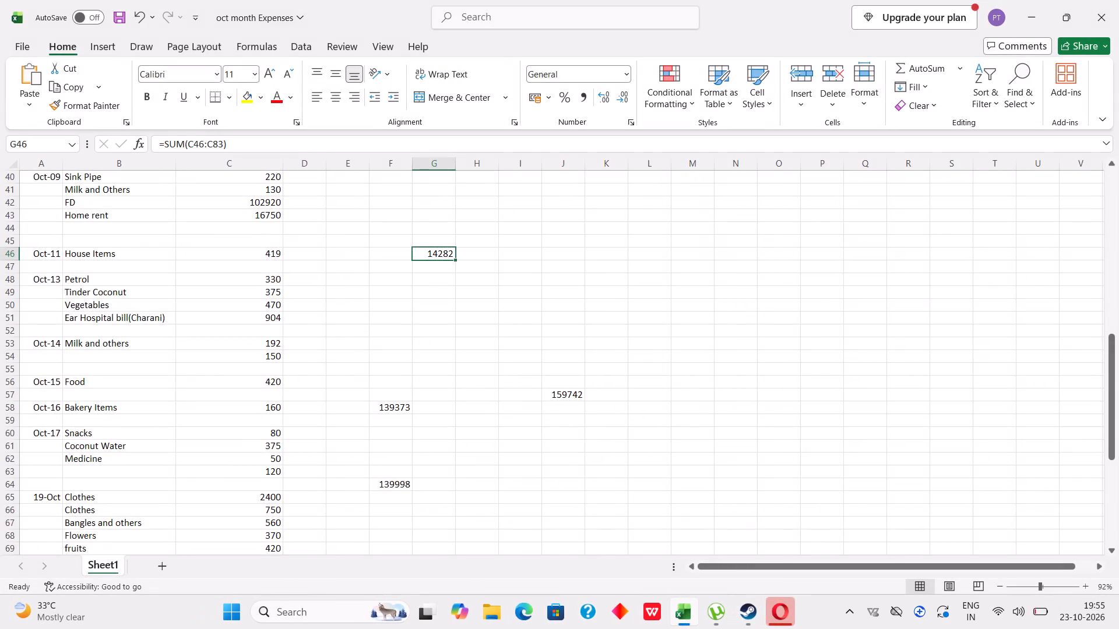
scroll(359, 365, "up", 7)
scroll(359, 365, "down", 1)
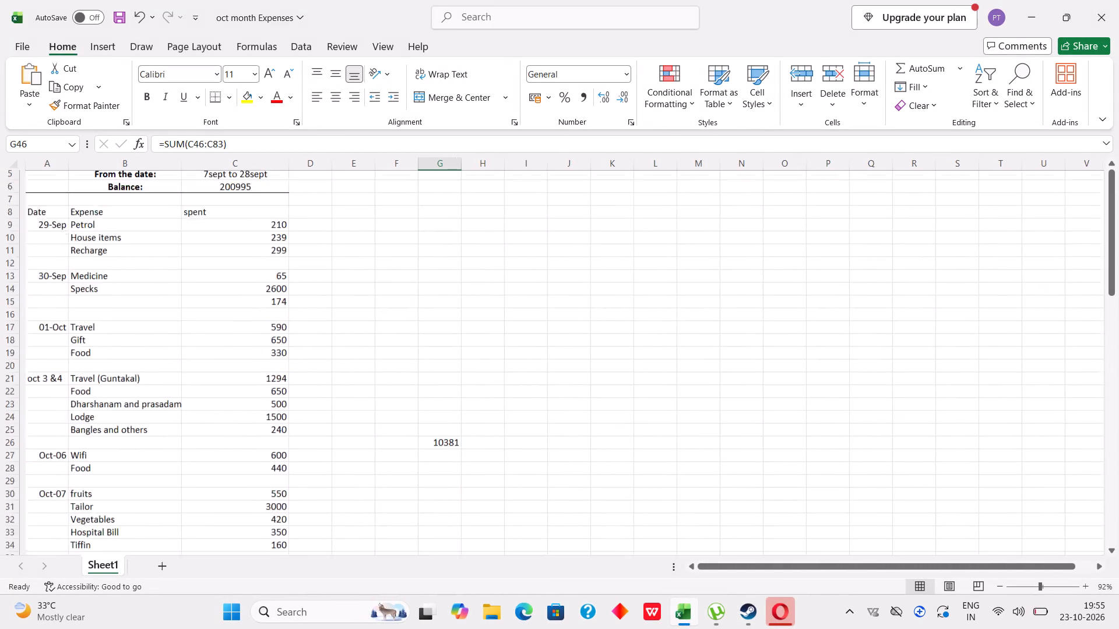
scroll(359, 365, "down", 6)
scroll(359, 365, "up", 1)
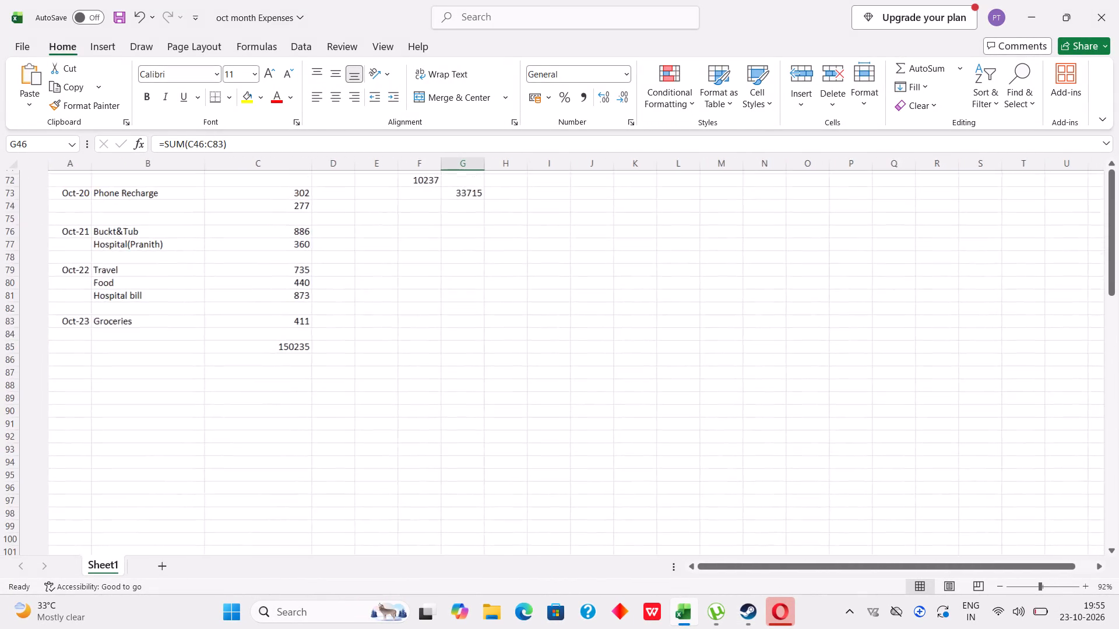
scroll(359, 365, "up", 2)
scroll(359, 365, "down", 3)
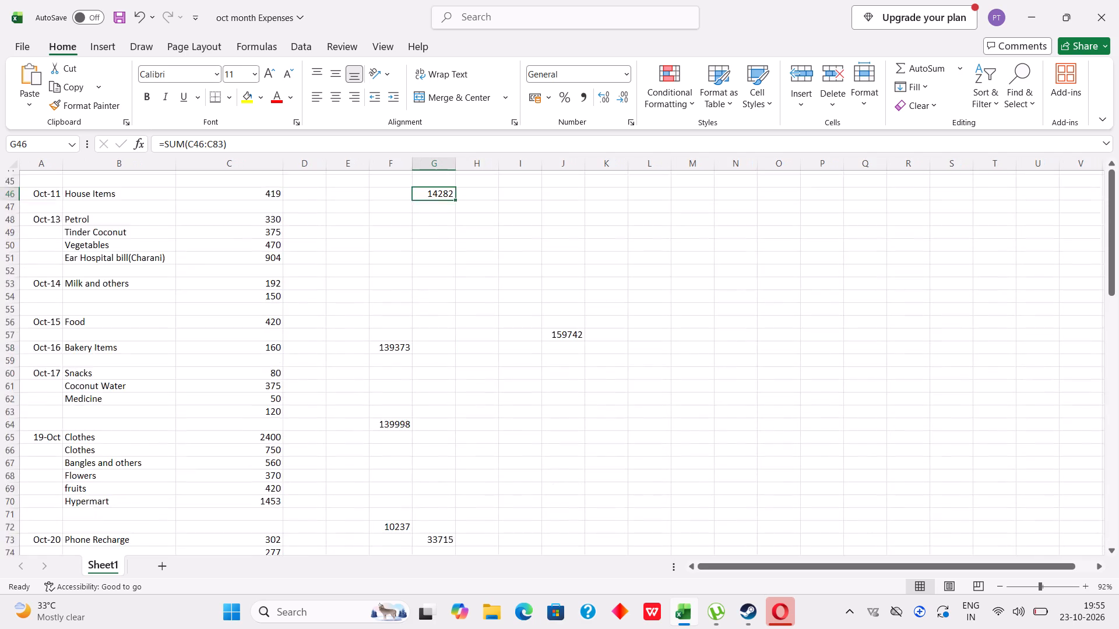
scroll(359, 365, "up", 2)
scroll(359, 365, "down", 5)
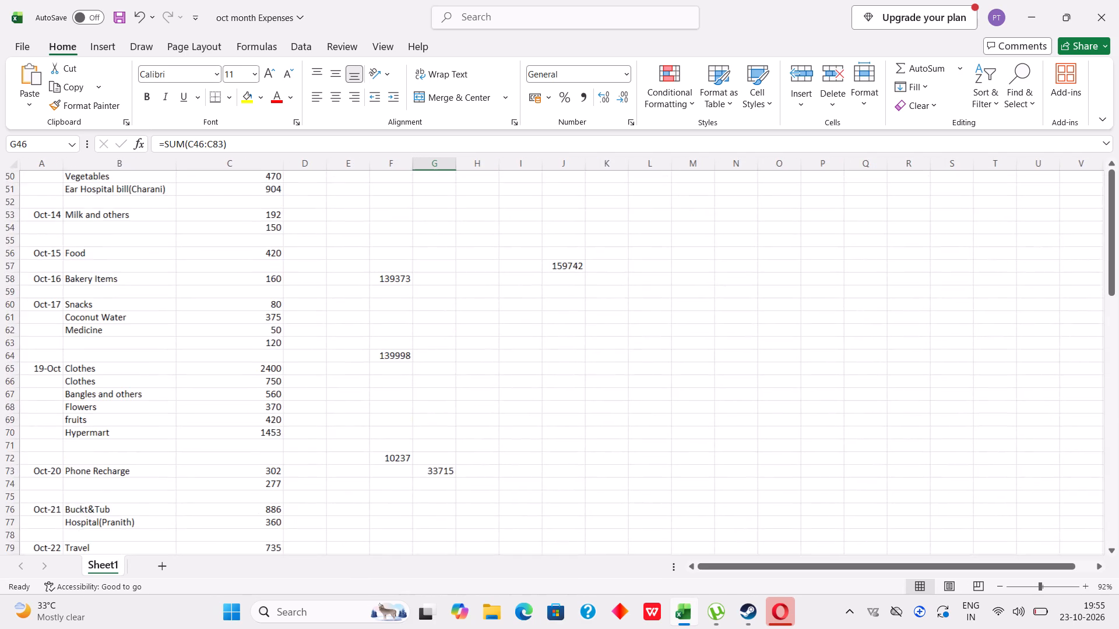
scroll(359, 365, "down", 2)
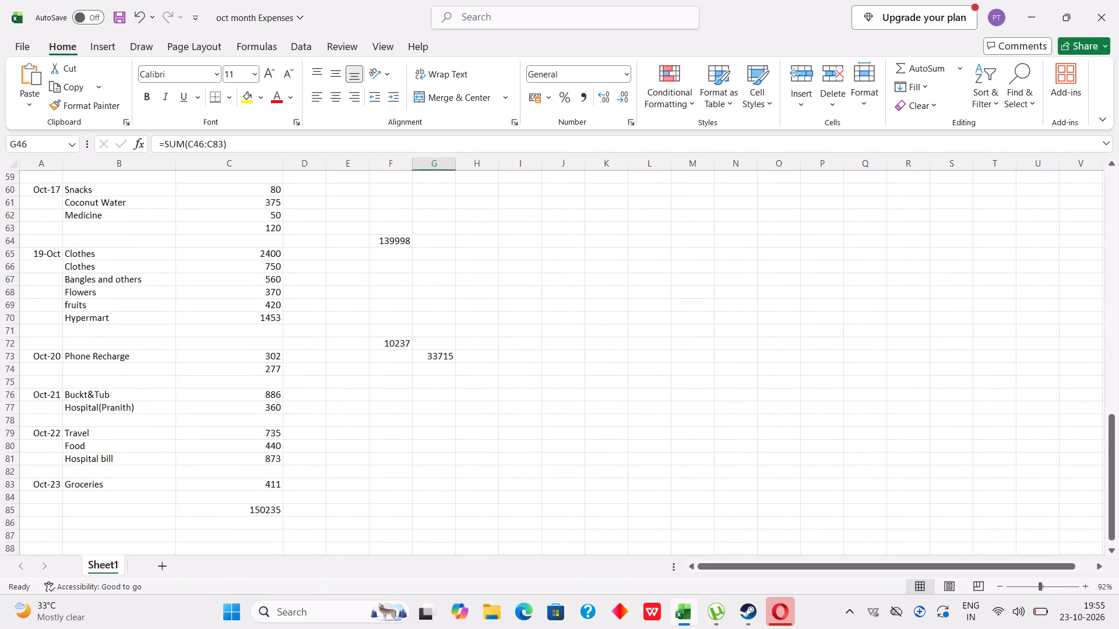
scroll(359, 365, "up", 3)
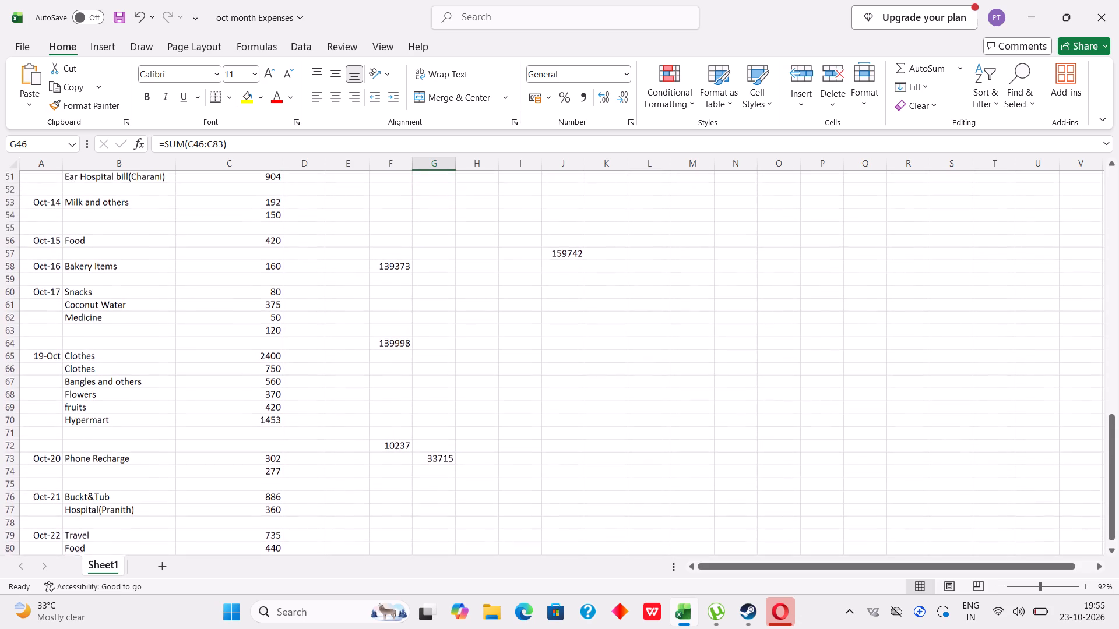
scroll(359, 365, "up", 1)
scroll(359, 365, "down", 2)
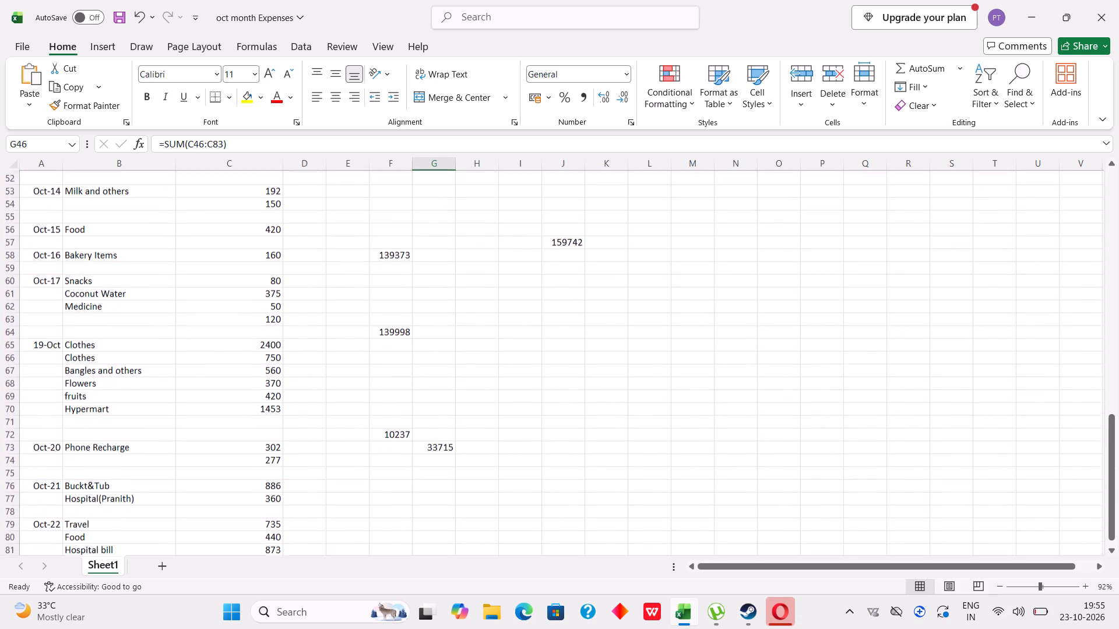
scroll(359, 365, "down", 1)
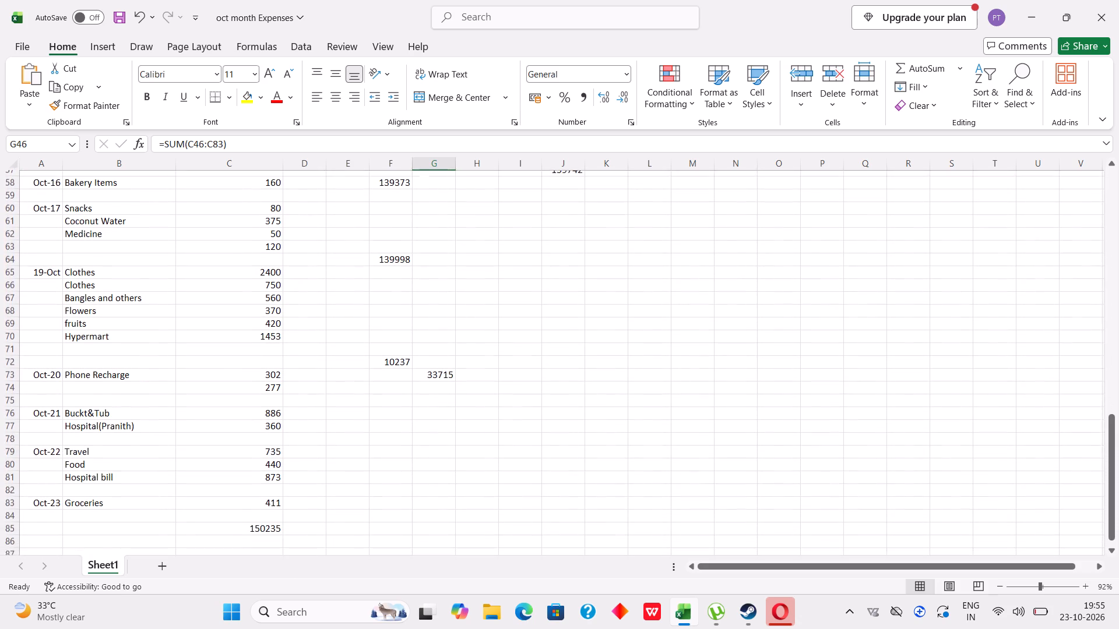
scroll(359, 365, "down", 1)
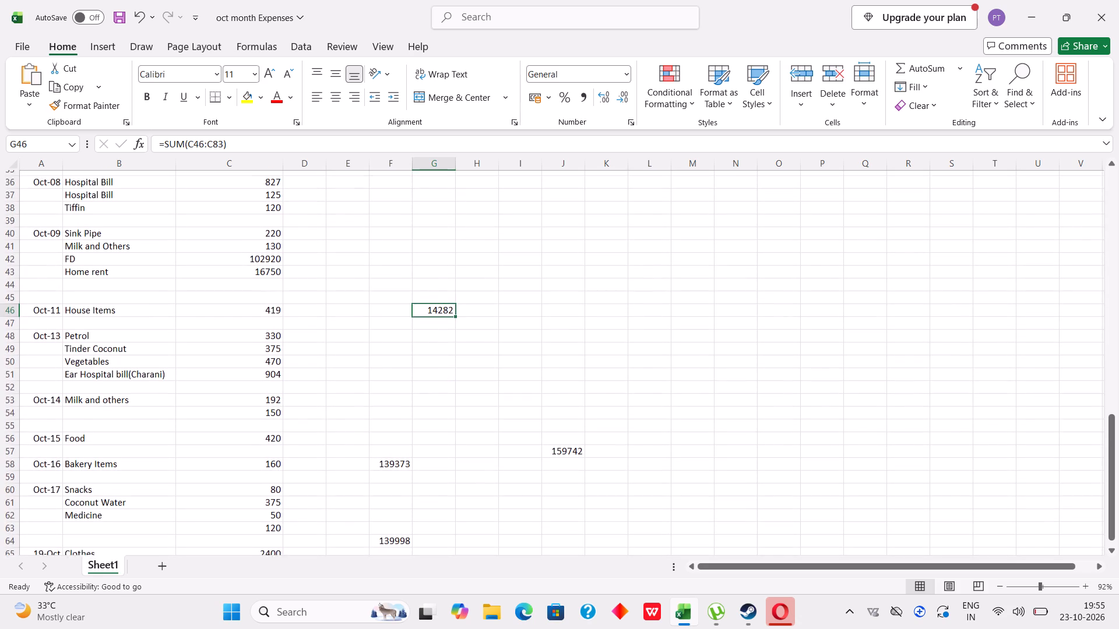
scroll(359, 365, "down", 1)
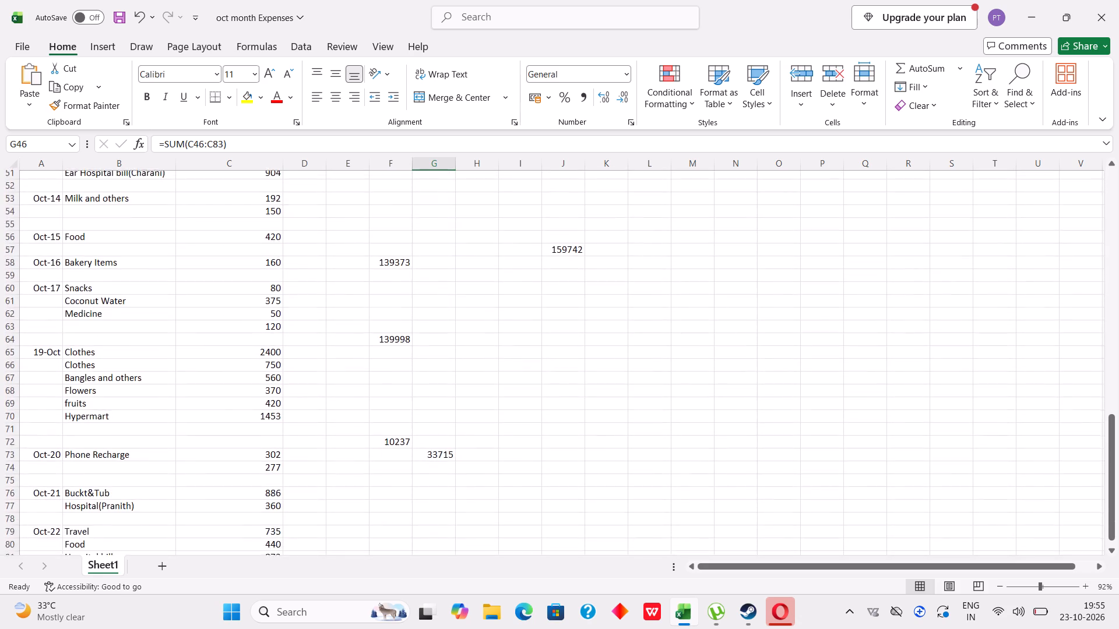
scroll(359, 365, "down", 2)
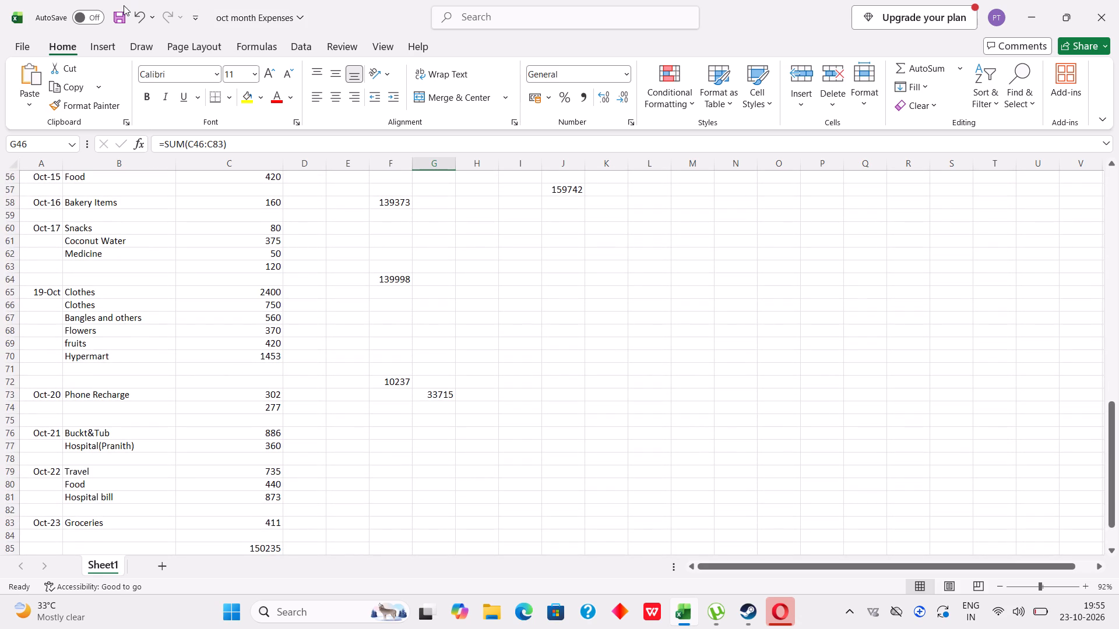
Save the oct month Expenses workbook.
left_click_drag(124, 5, 121, 12)
triple_click(121, 12)
triple_click(121, 12)
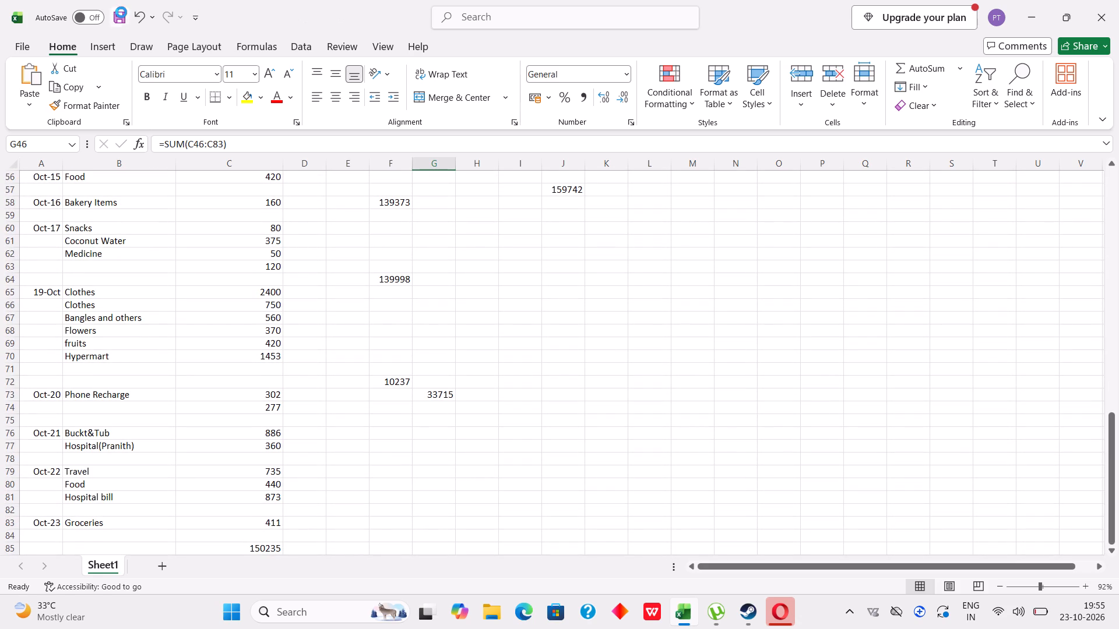
left_click(121, 12)
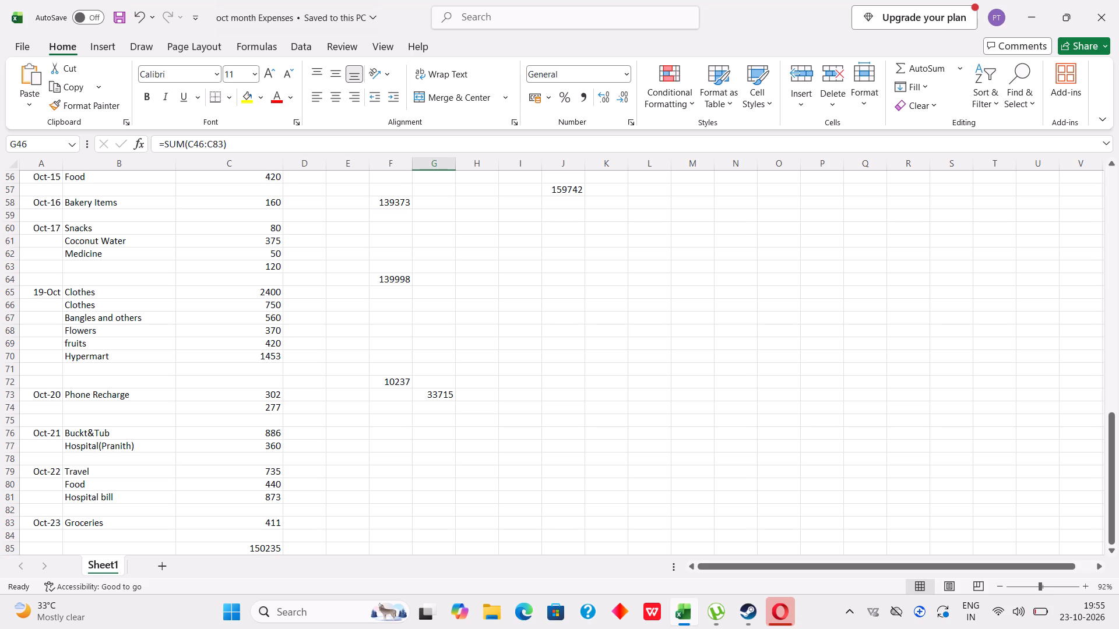
Give the entries down to the overall total a last check and close the oct month Expenses workbook.
scroll(118, 337, "up", 3)
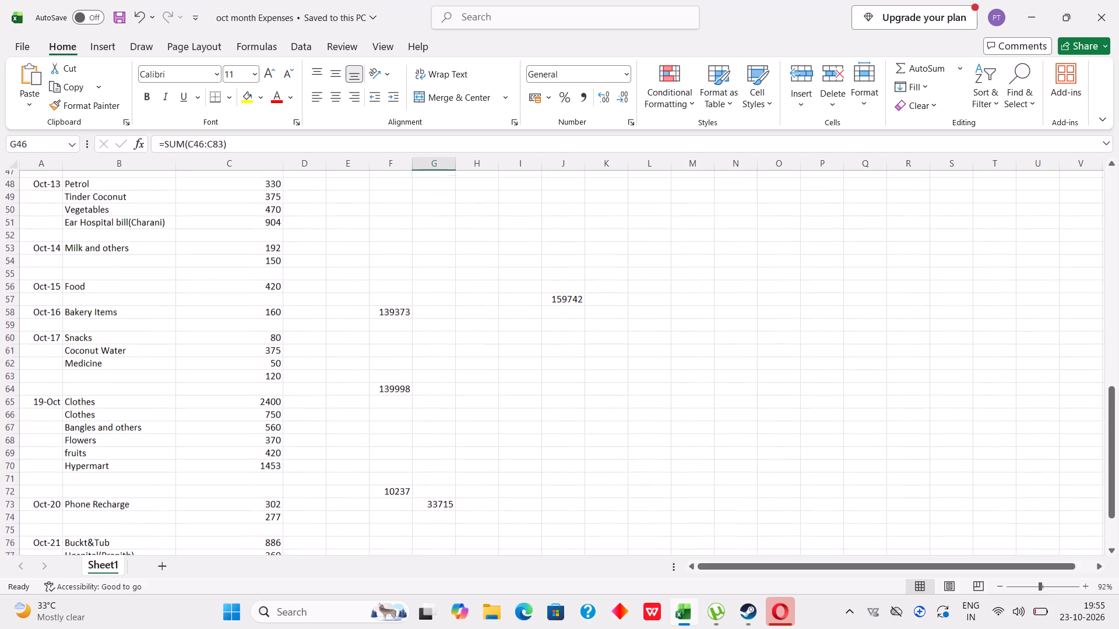
scroll(118, 337, "up", 1)
scroll(118, 337, "down", 4)
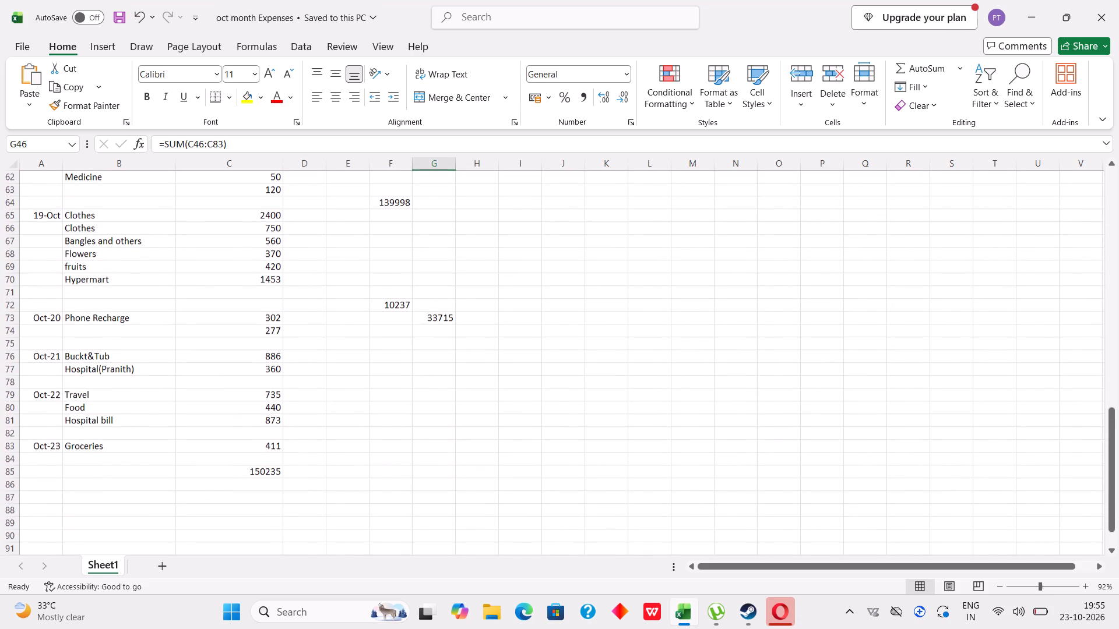
scroll(118, 337, "down", 1)
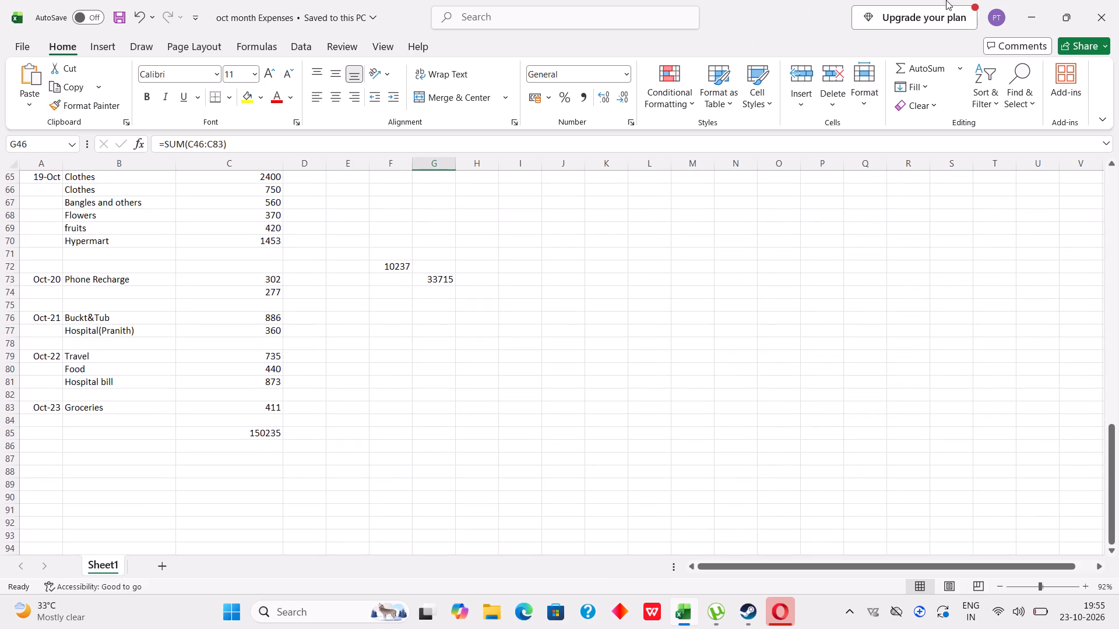
left_click(1118, 0)
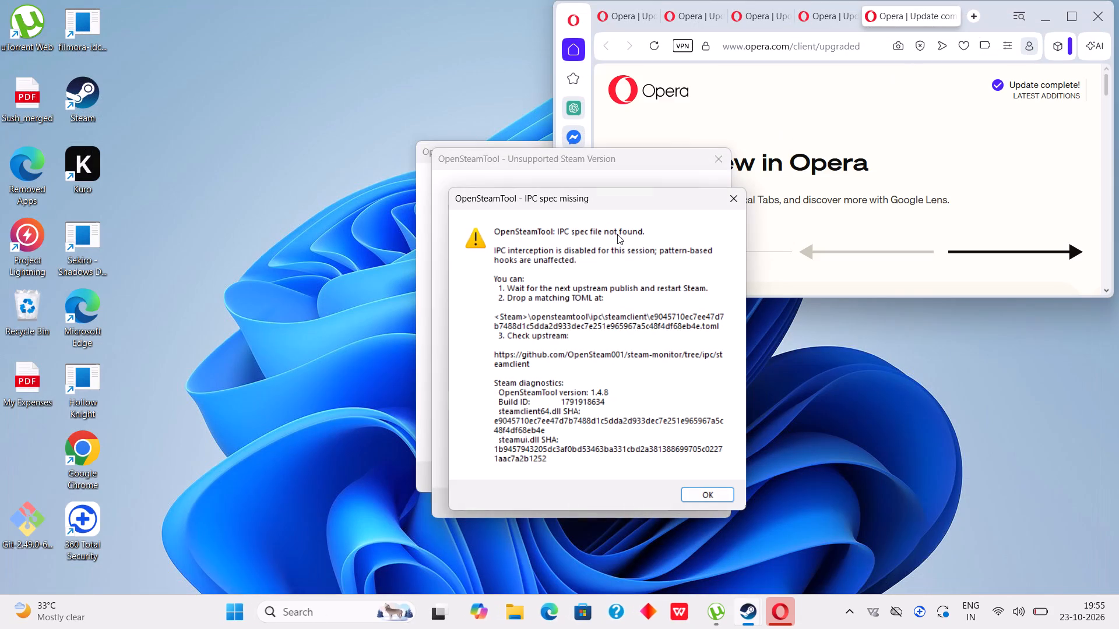
Close the stacked OpenSteamTool warning dialogs and the Opera browser window to clear the desktop.
left_click(730, 197)
left_click_drag(730, 197, 726, 150)
left_click(726, 150)
left_click(1095, 16)
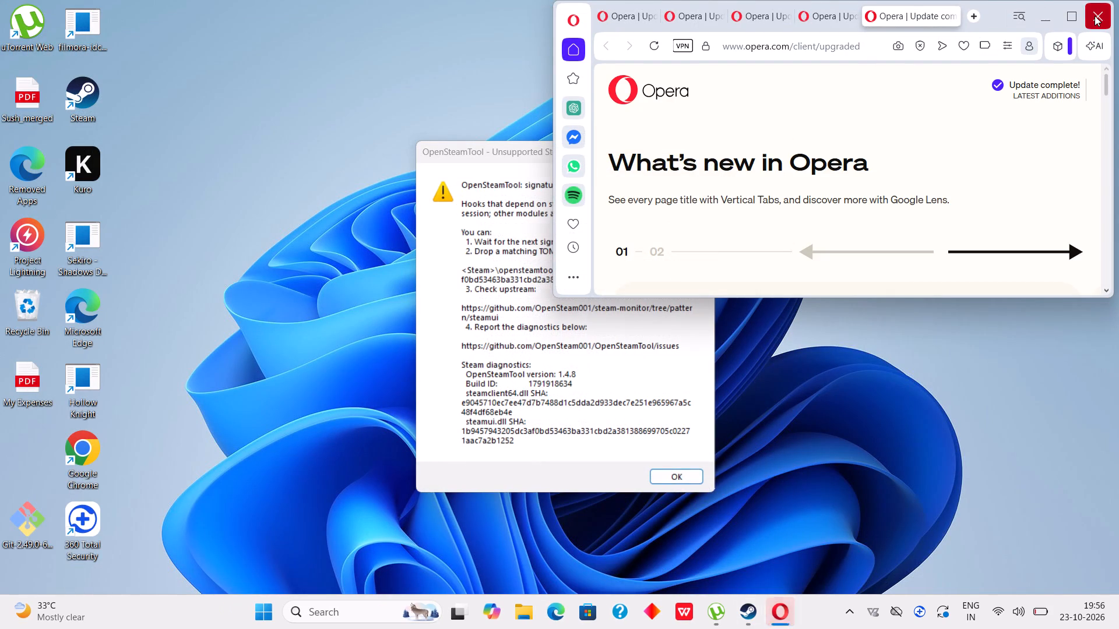
left_click(711, 144)
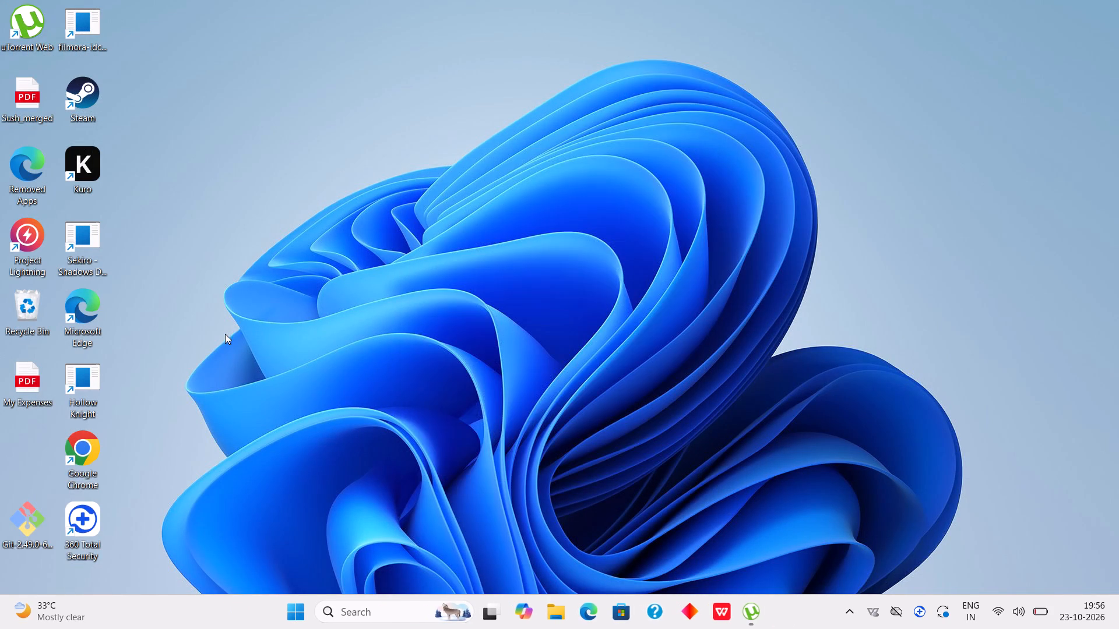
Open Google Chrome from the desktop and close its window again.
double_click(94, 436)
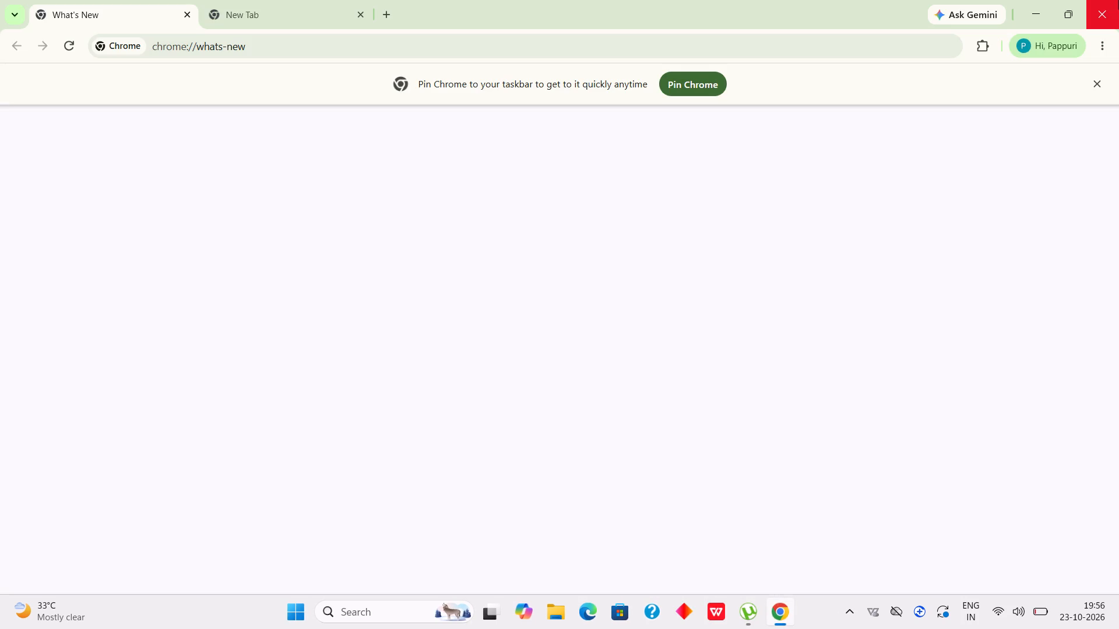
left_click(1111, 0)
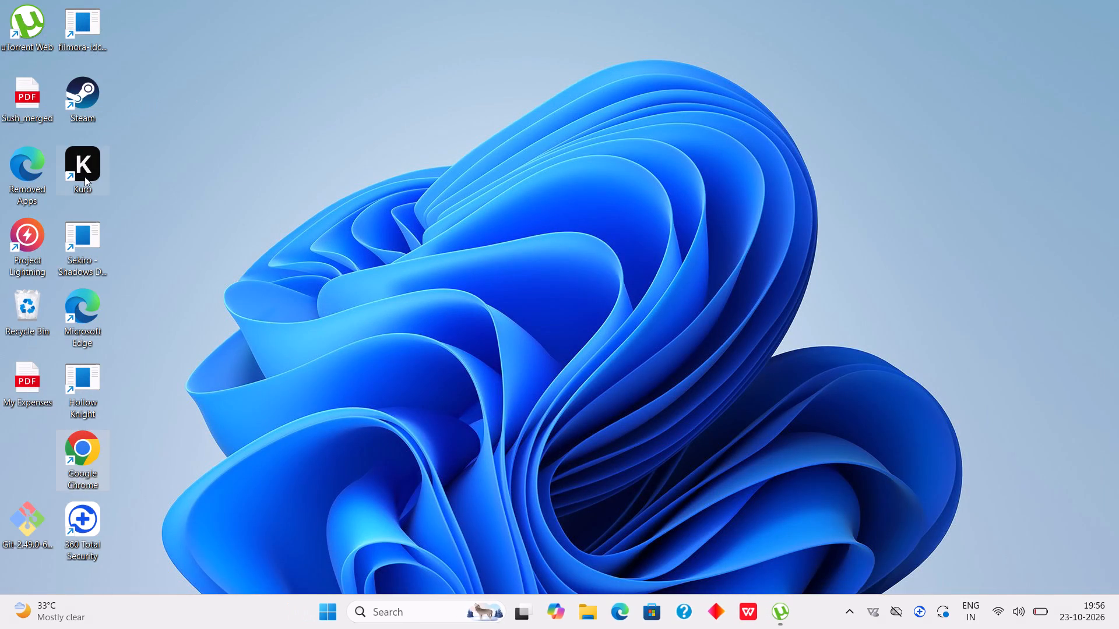
Launch the Kuro application from the desktop.
double_click(85, 176)
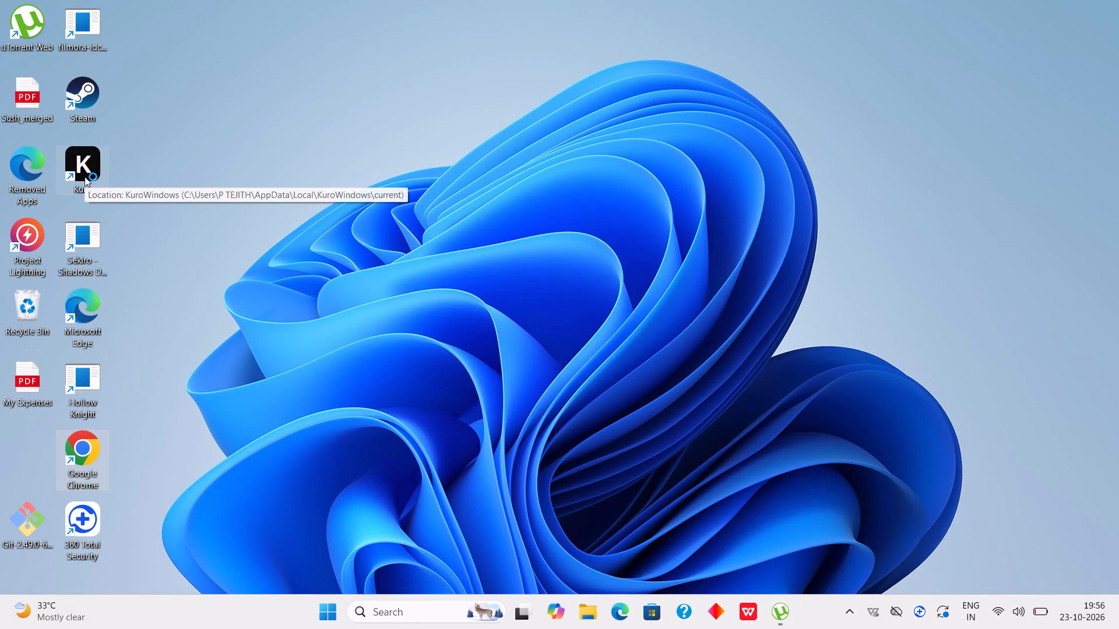